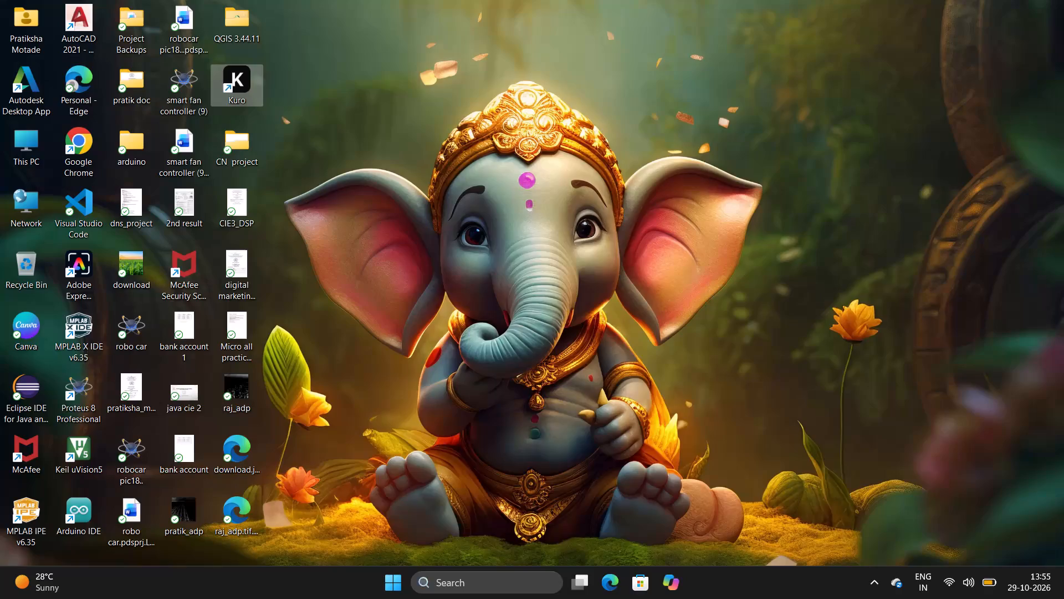
Launch Mission Planner from the desktop.
{"action": "left_click", "coordinate": [474, 574]}
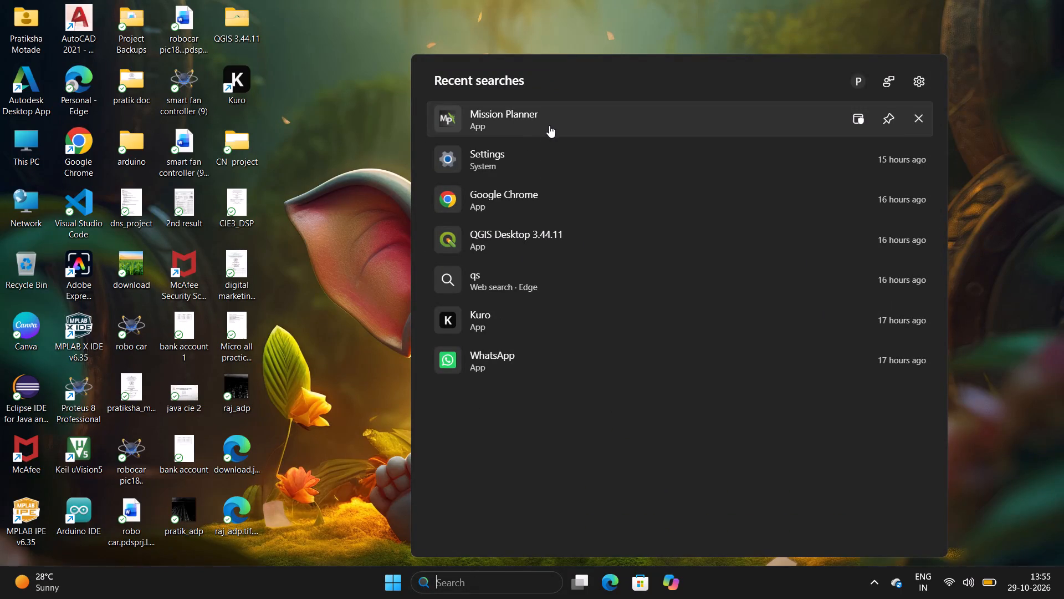
{"action": "left_click", "coordinate": [550, 124]}
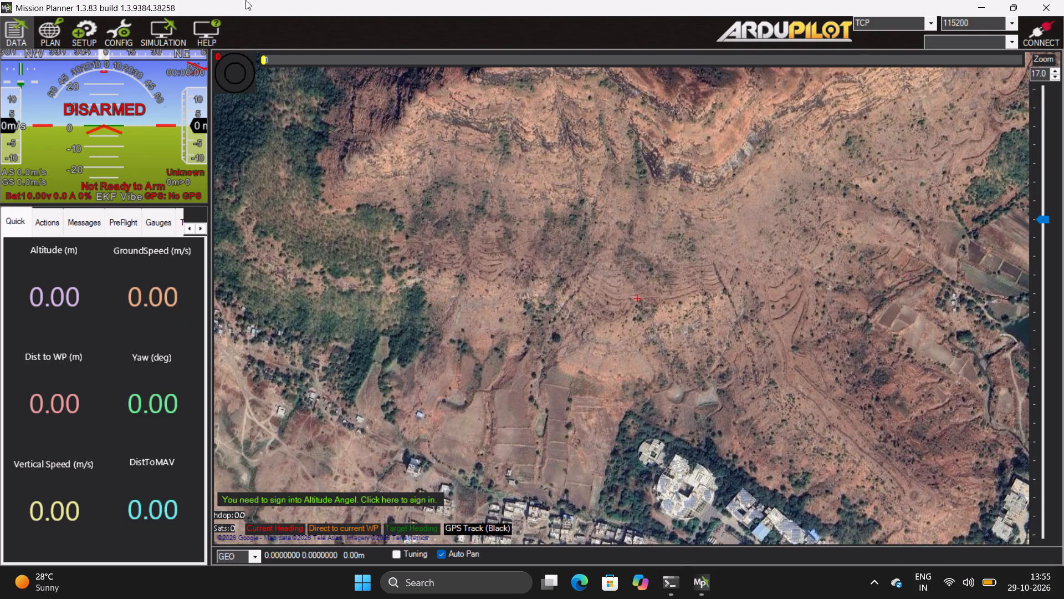
In the simulation setup, set the vehicle model to flightaxis.
{"action": "left_click", "coordinate": [163, 36]}
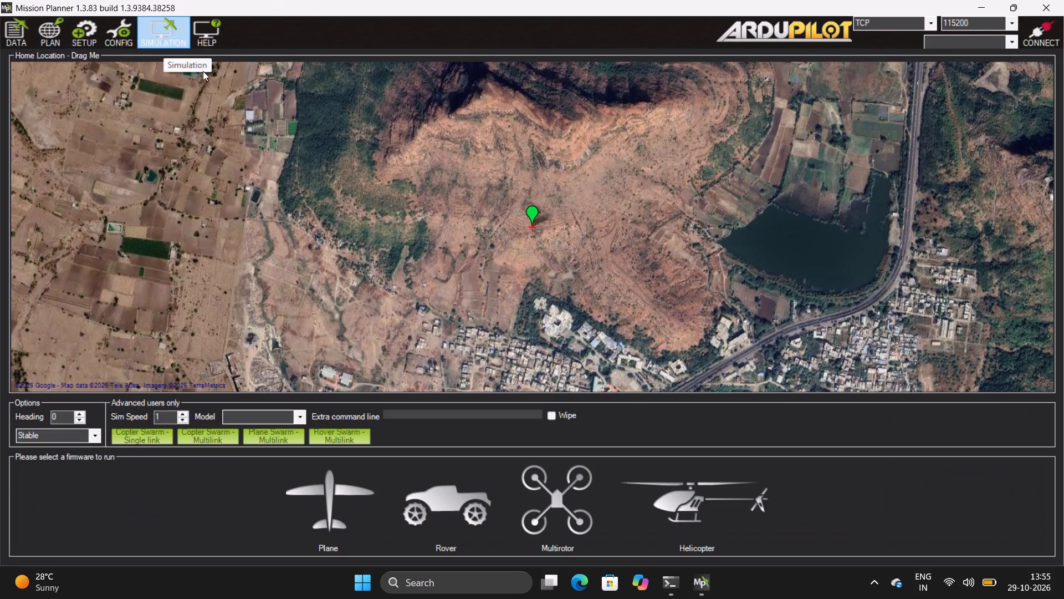
{"action": "left_click", "coordinate": [299, 414]}
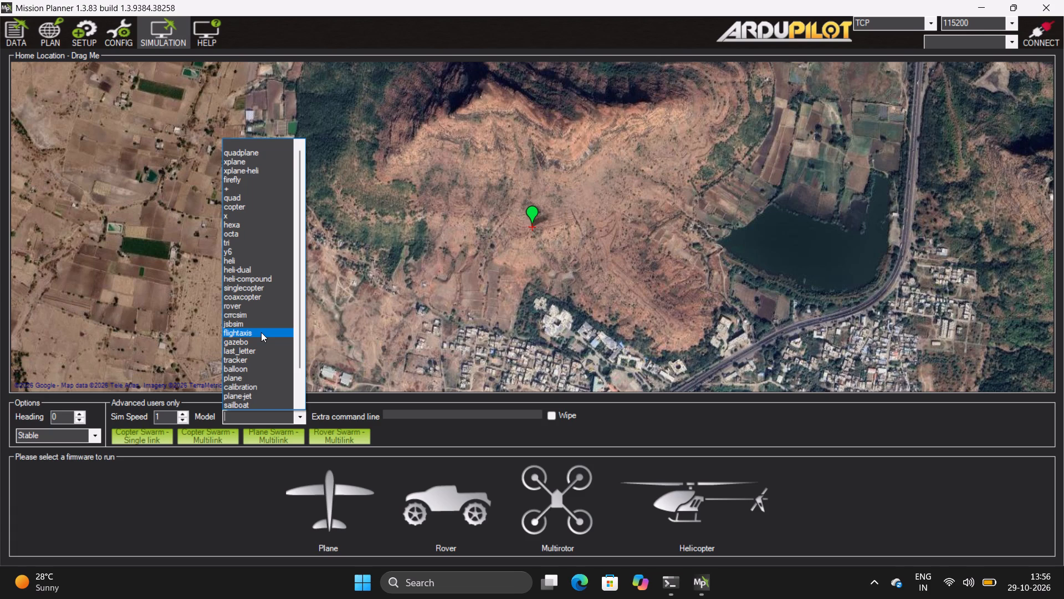
{"action": "scroll", "coordinate": [261, 332], "scroll_direction": "down", "scroll_amount": 1}
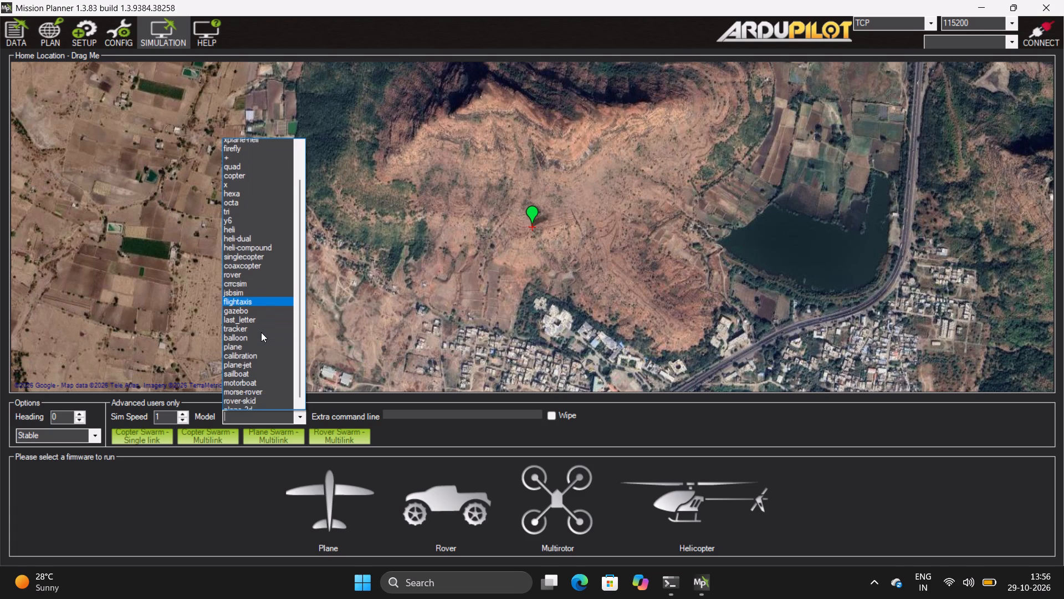
{"action": "scroll", "coordinate": [261, 332], "scroll_direction": "down", "scroll_amount": 4}
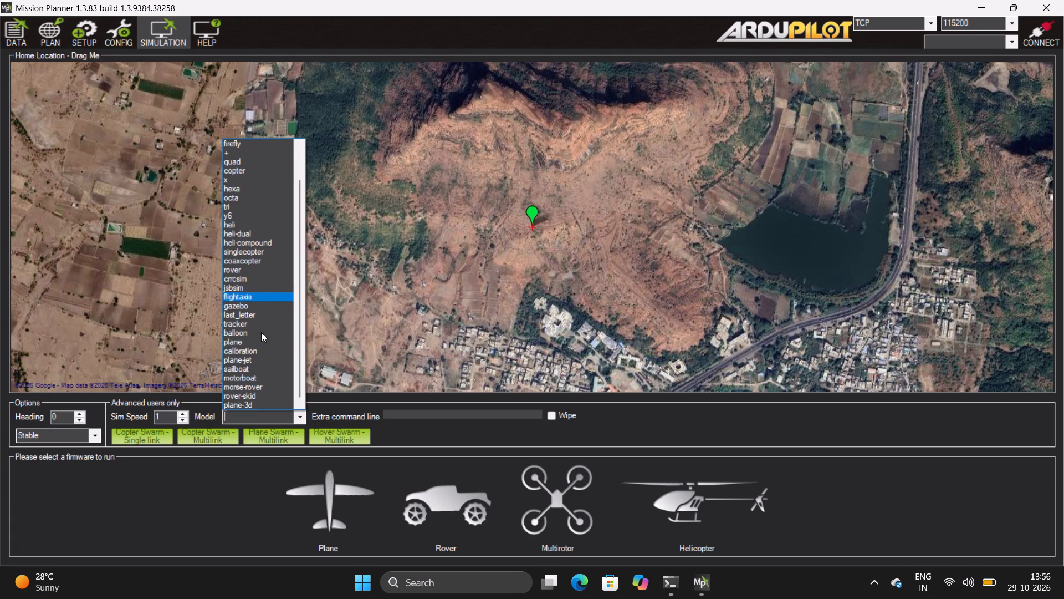
{"action": "scroll", "coordinate": [261, 332], "scroll_direction": "up", "scroll_amount": 2}
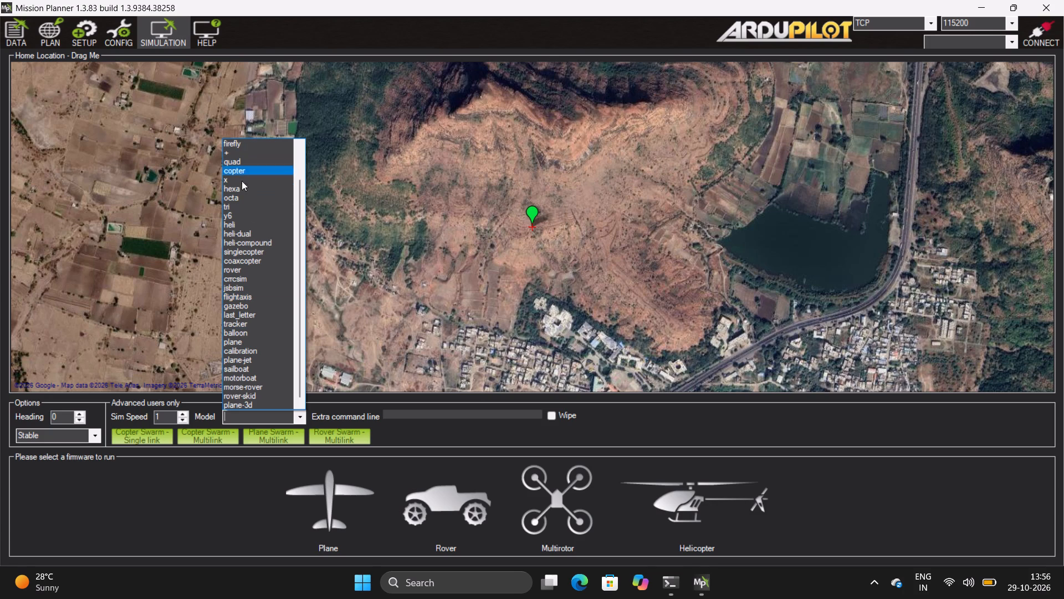
{"action": "left_click", "coordinate": [255, 298]}
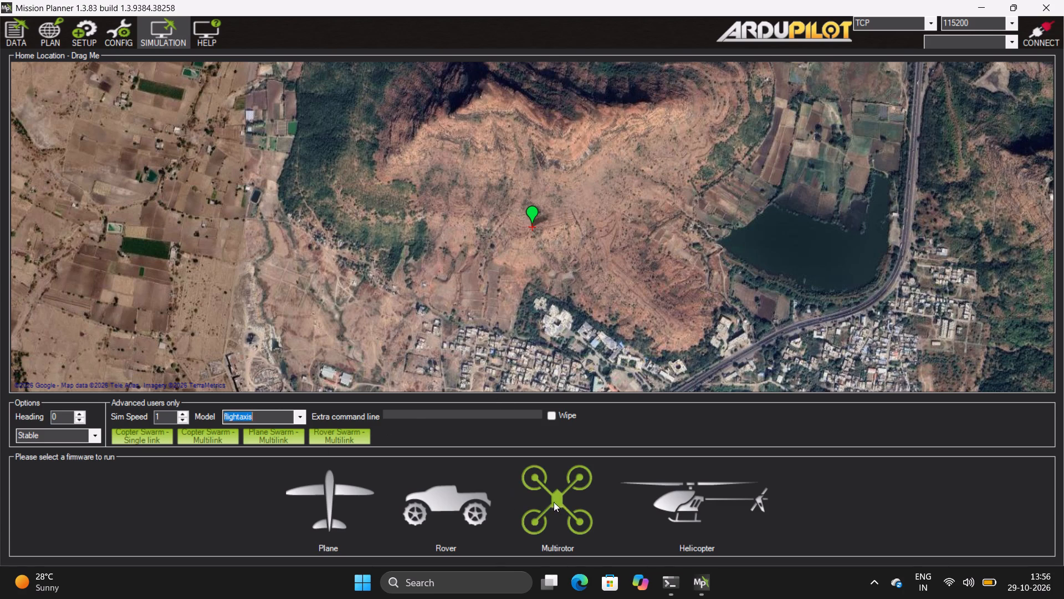
Start the simulation with the Multirotor firmware.
{"action": "left_click", "coordinate": [559, 505]}
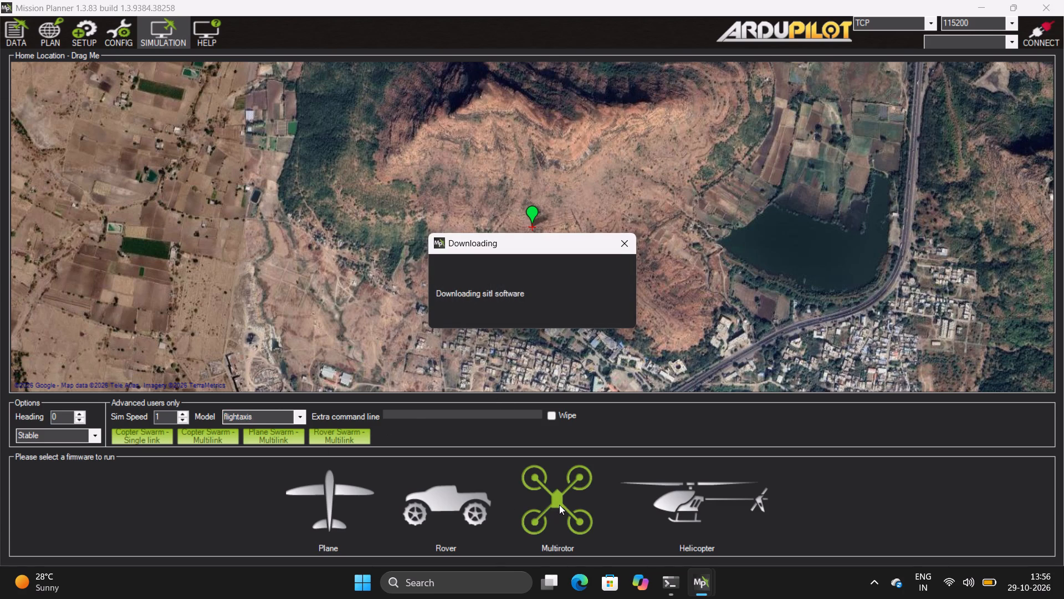
{"action": "left_click", "coordinate": [559, 505]}
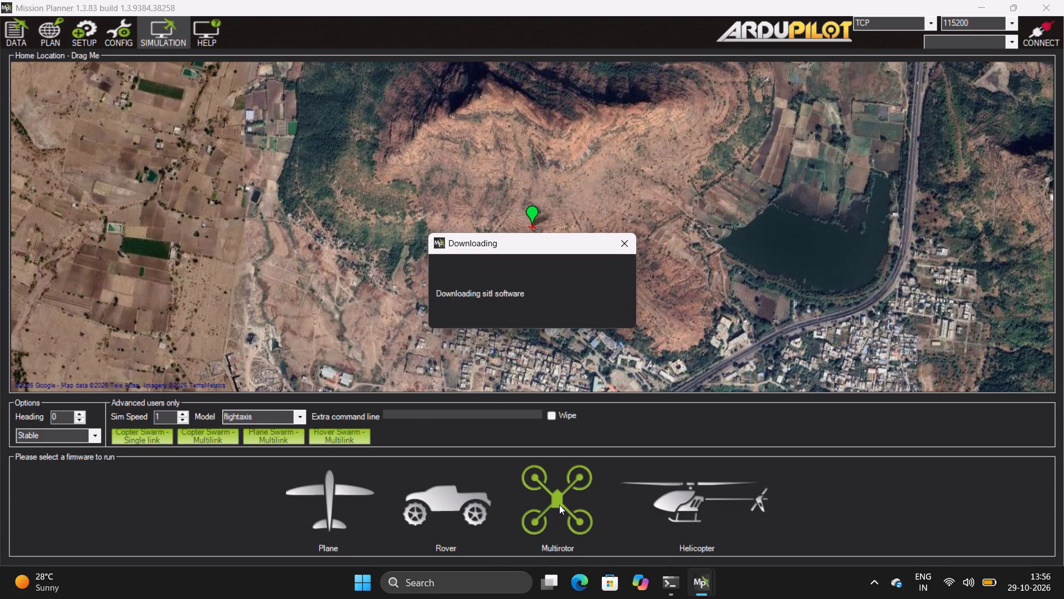
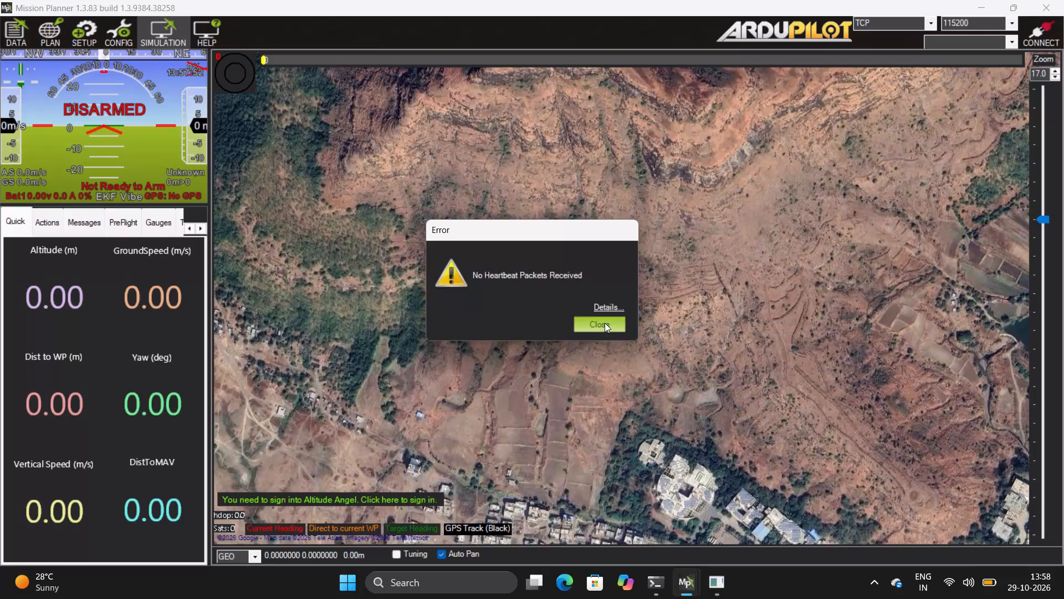
Dismiss the connection error dialog.
{"action": "left_click", "coordinate": [602, 323]}
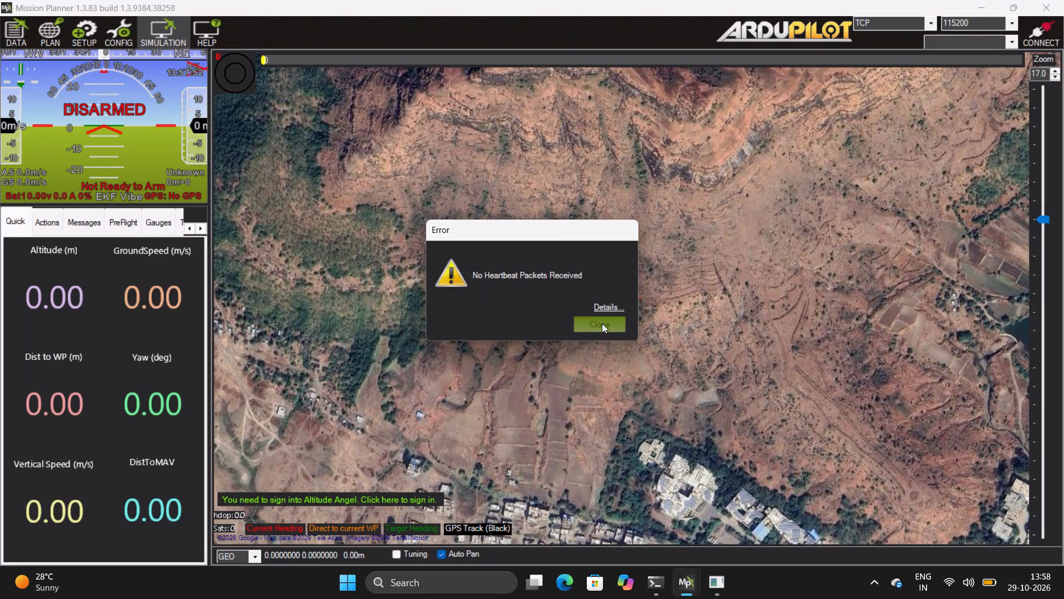
{"action": "left_click", "coordinate": [600, 325]}
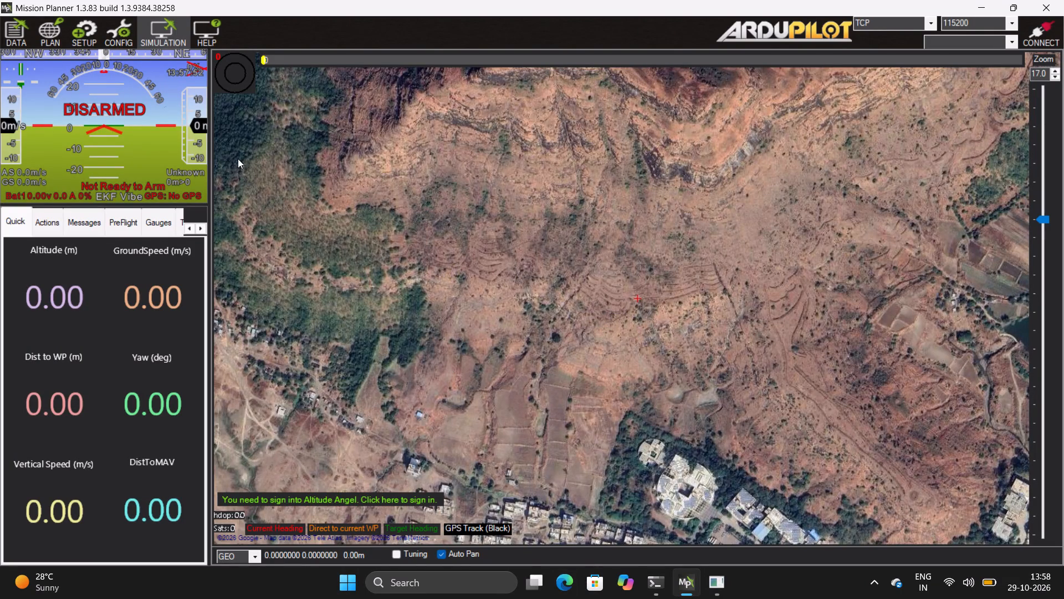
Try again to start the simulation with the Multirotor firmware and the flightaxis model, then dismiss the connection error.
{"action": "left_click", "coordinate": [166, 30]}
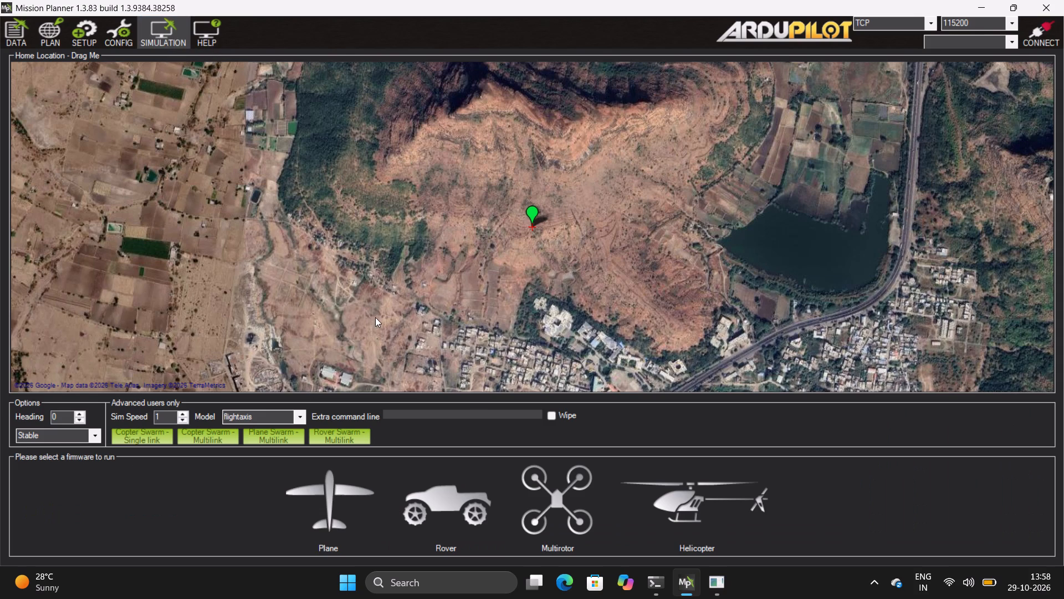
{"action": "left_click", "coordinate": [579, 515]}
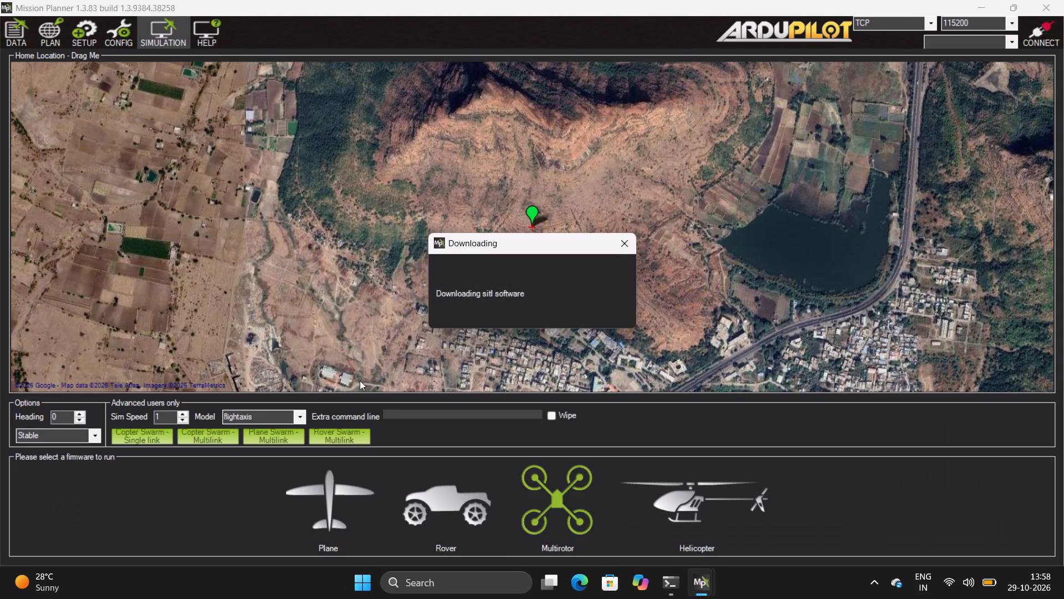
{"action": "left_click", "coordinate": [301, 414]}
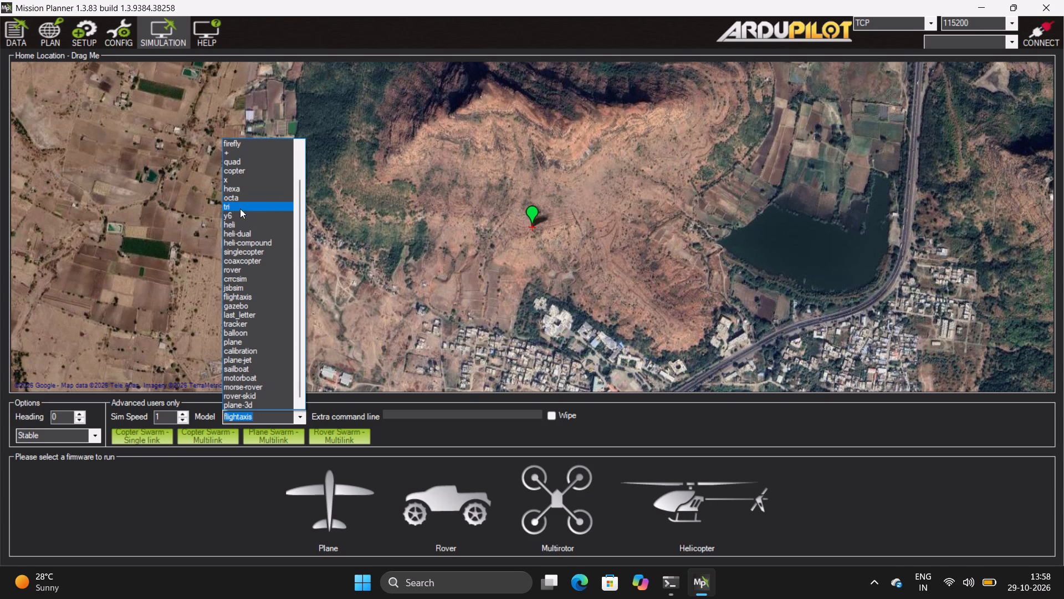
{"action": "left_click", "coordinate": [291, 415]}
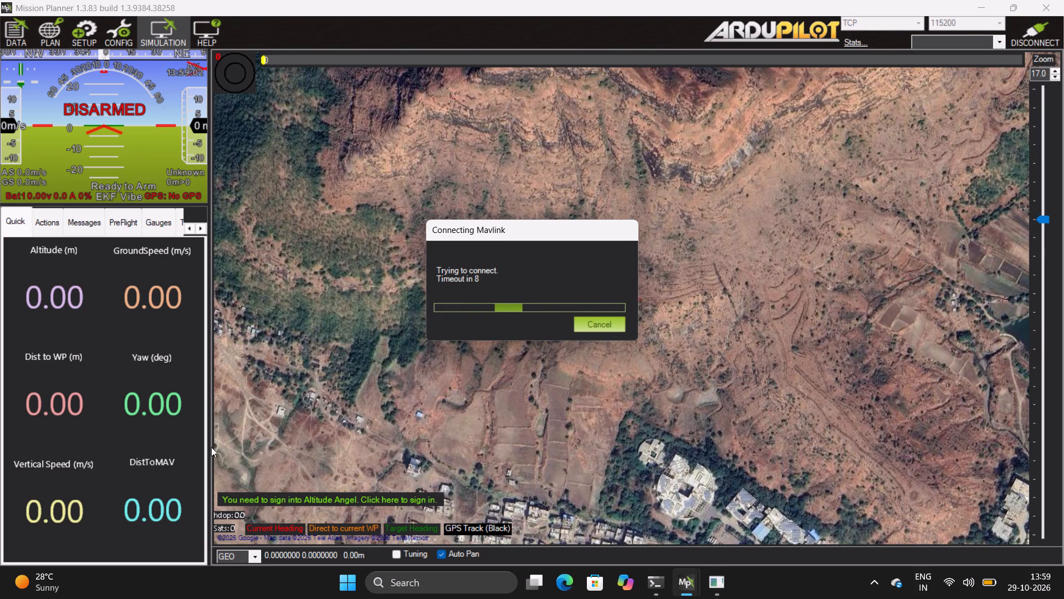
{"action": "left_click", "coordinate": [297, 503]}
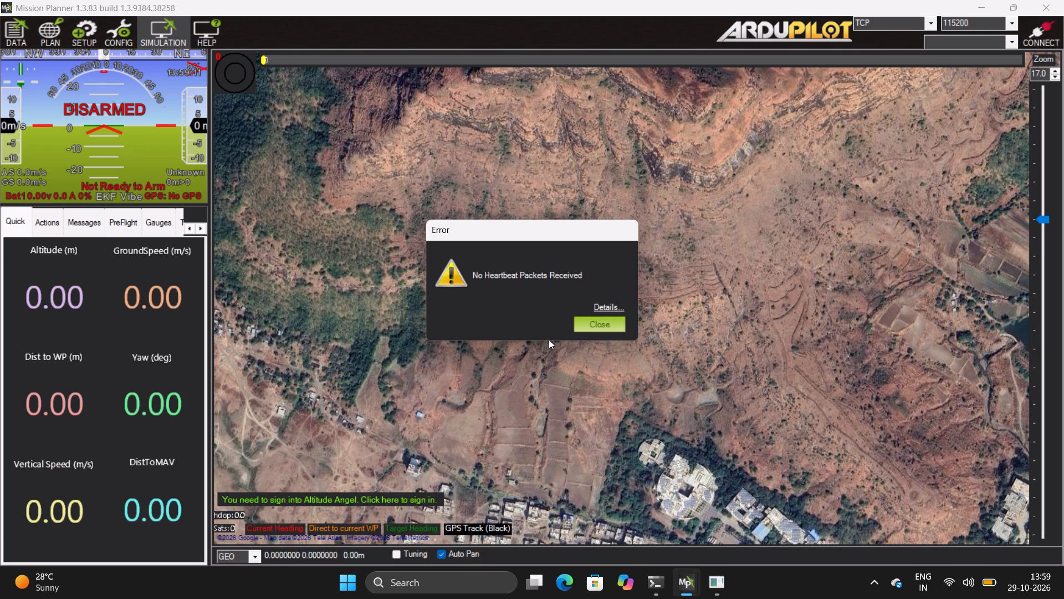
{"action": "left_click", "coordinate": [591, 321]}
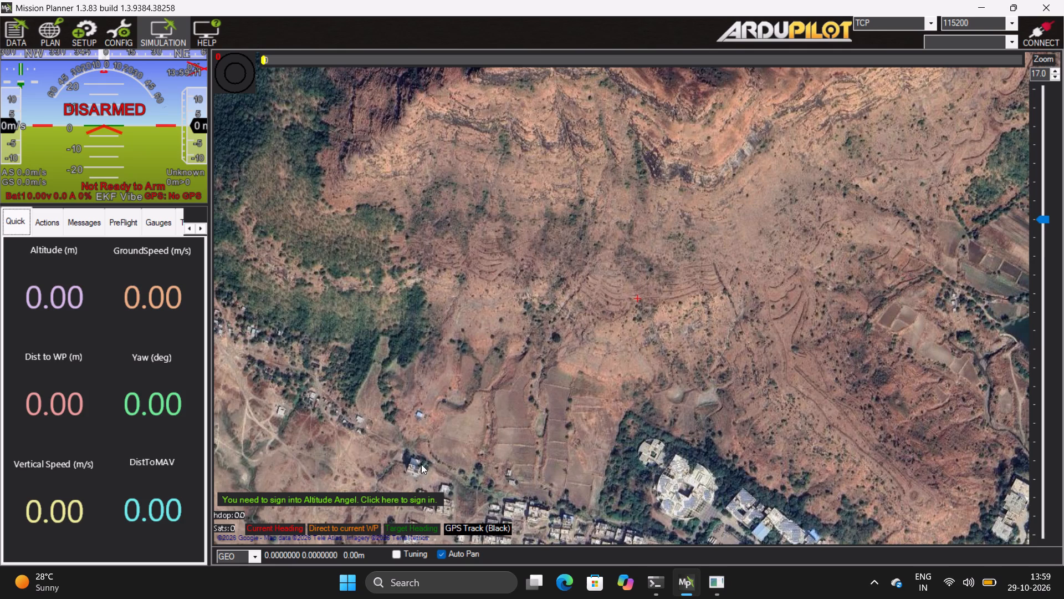
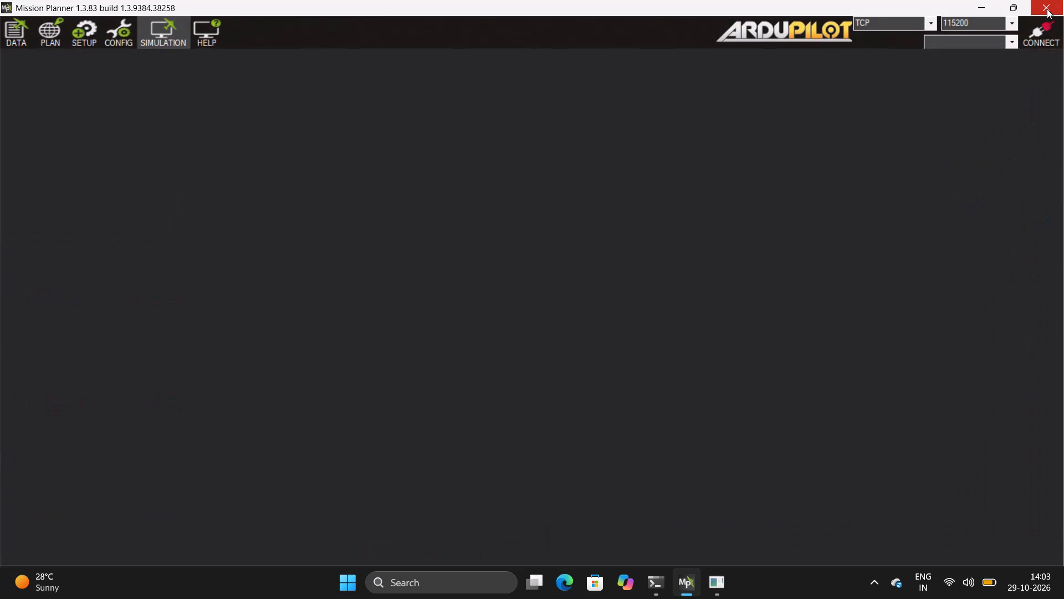
Close Mission Planner, refresh the desktop, and launch Mission Planner again.
{"action": "left_click", "coordinate": [1047, 9]}
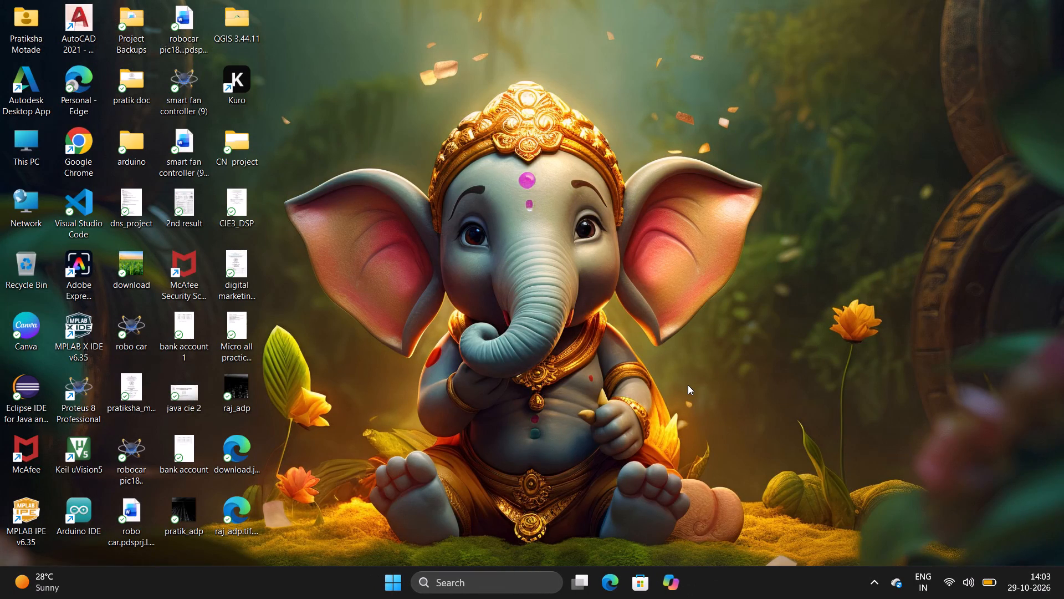
{"action": "right_click", "coordinate": [688, 385]}
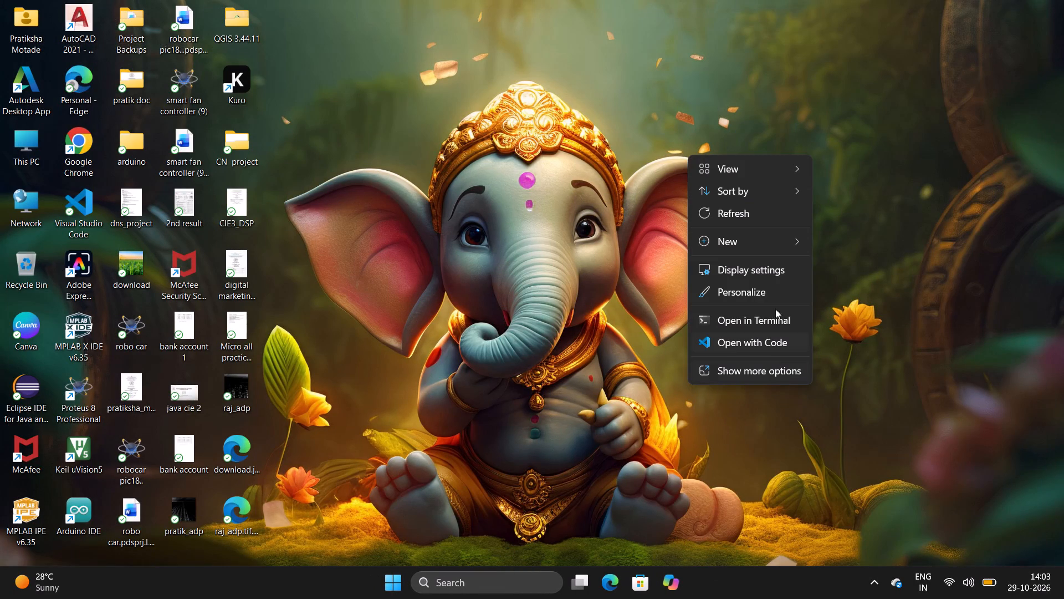
{"action": "left_click", "coordinate": [749, 222]}
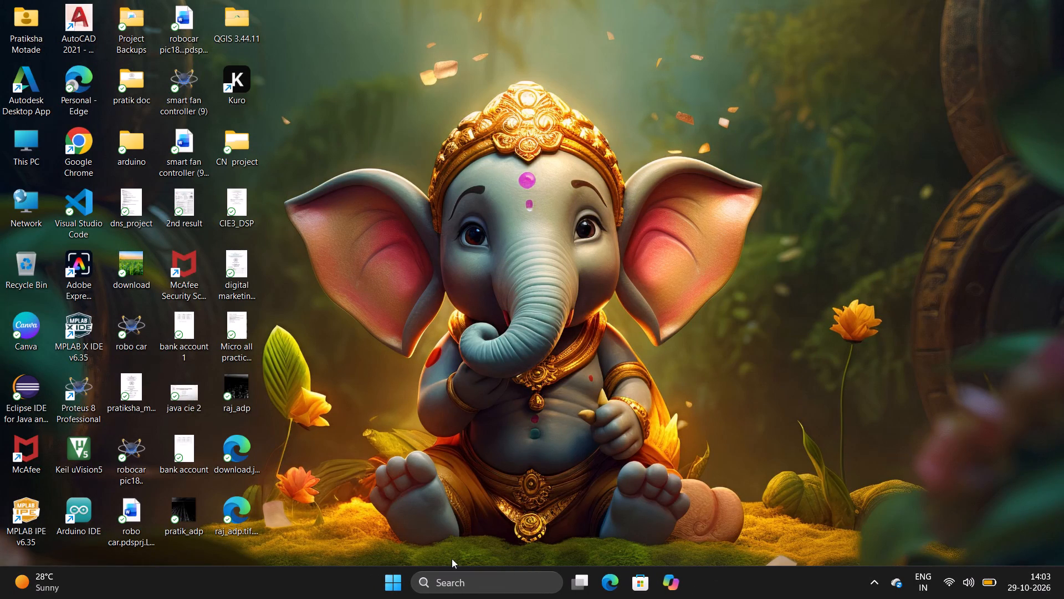
{"action": "left_click", "coordinate": [441, 580]}
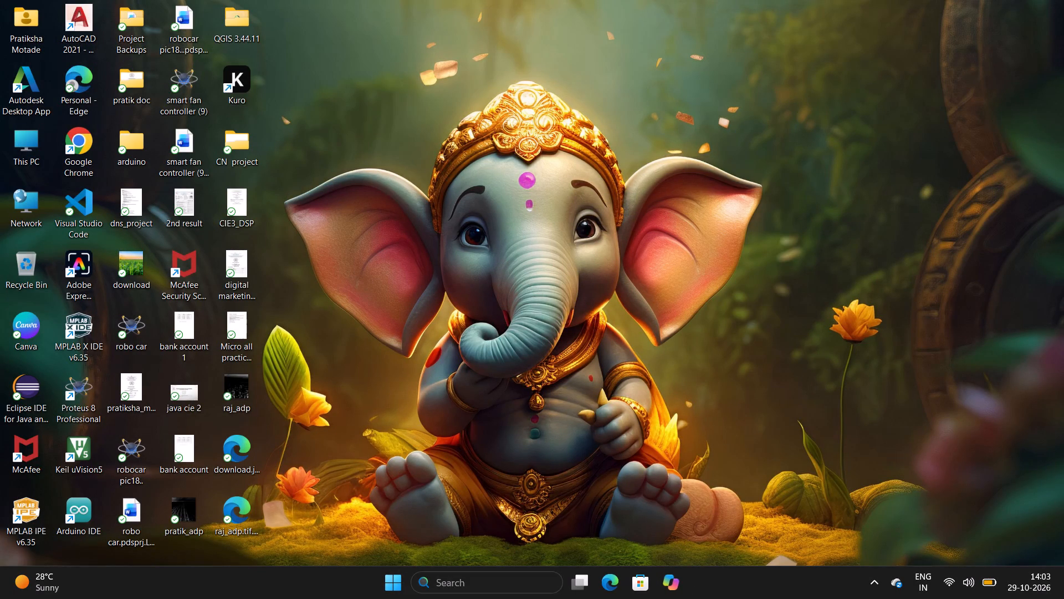
{"action": "left_click", "coordinate": [559, 125]}
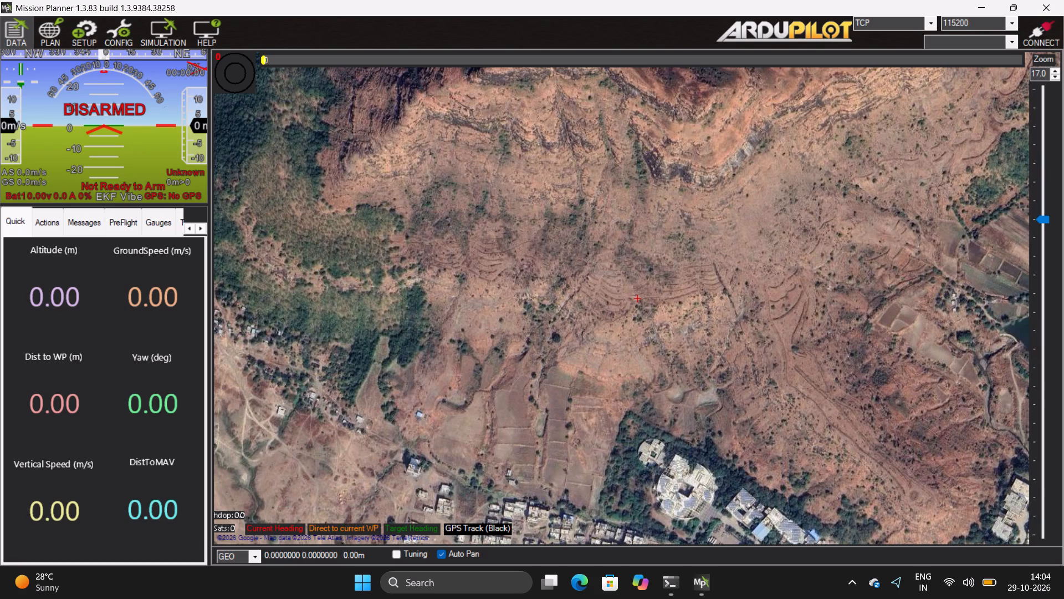
Start a simulation with the quad model and the Multirotor firmware.
{"action": "left_click", "coordinate": [166, 20]}
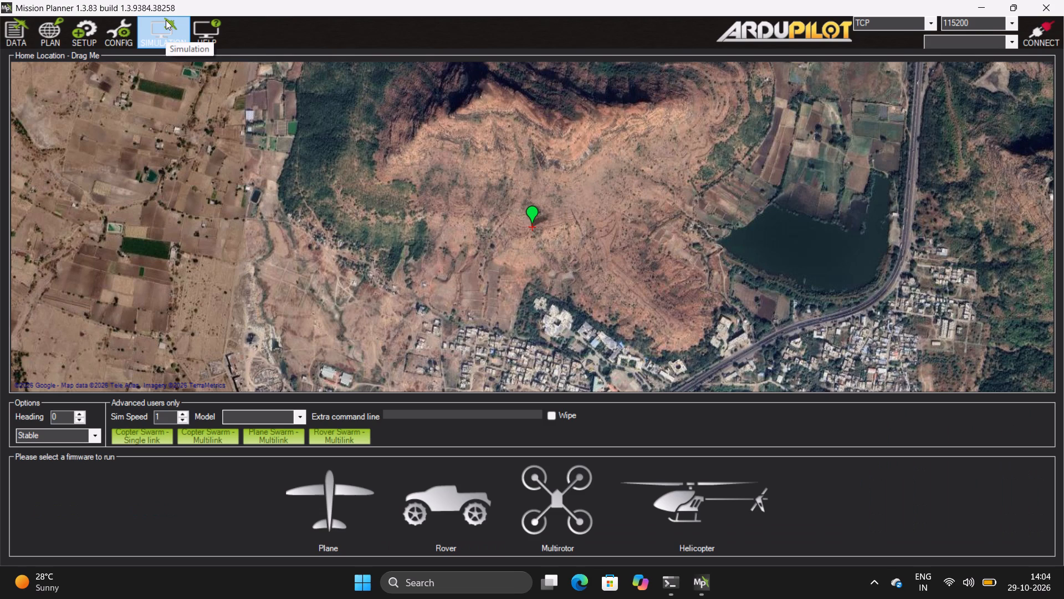
{"action": "left_click", "coordinate": [299, 415]}
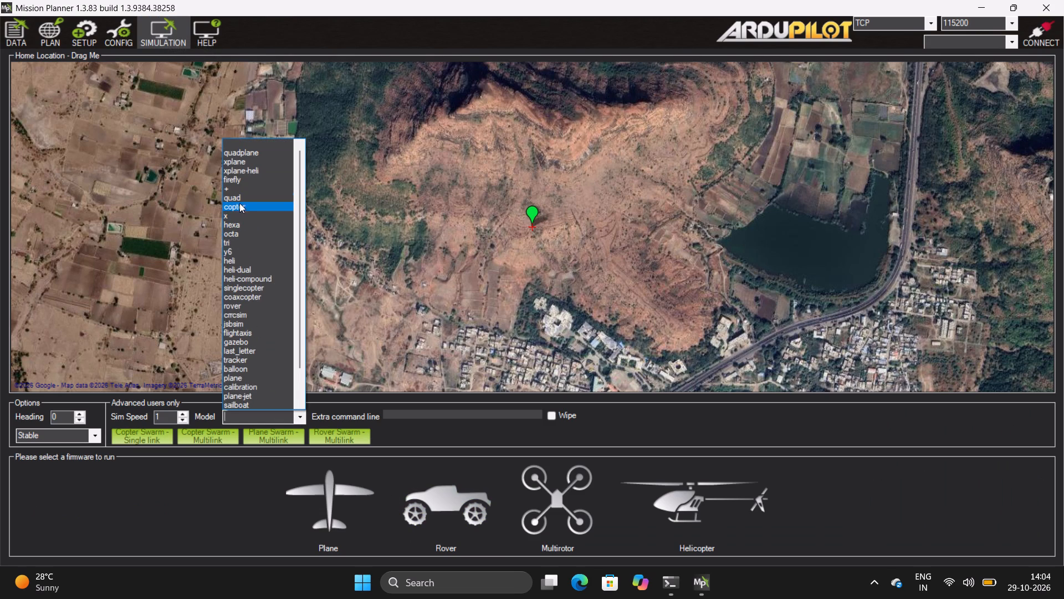
{"action": "left_click", "coordinate": [250, 193]}
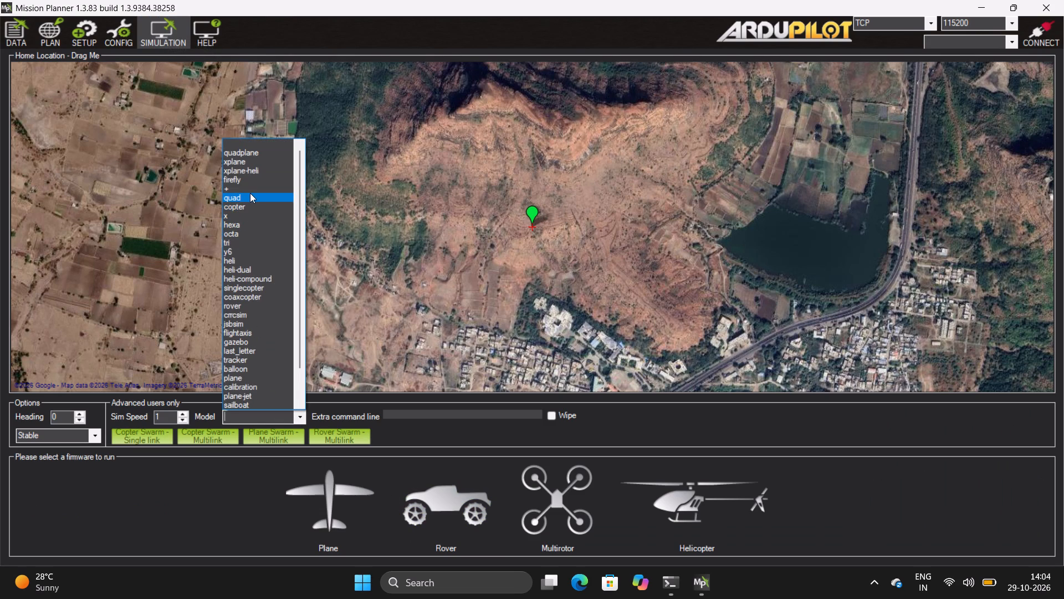
{"action": "left_click", "coordinate": [556, 503]}
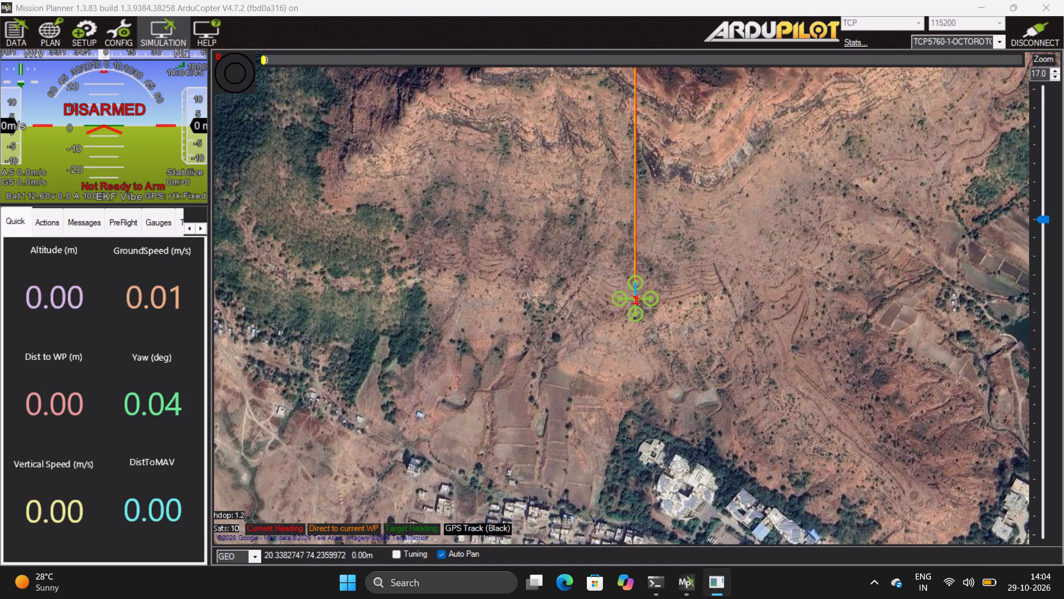
Open the flight planner and place a waypoint on the hillside about 450 m west-northwest of home.
{"action": "left_click", "coordinate": [51, 35]}
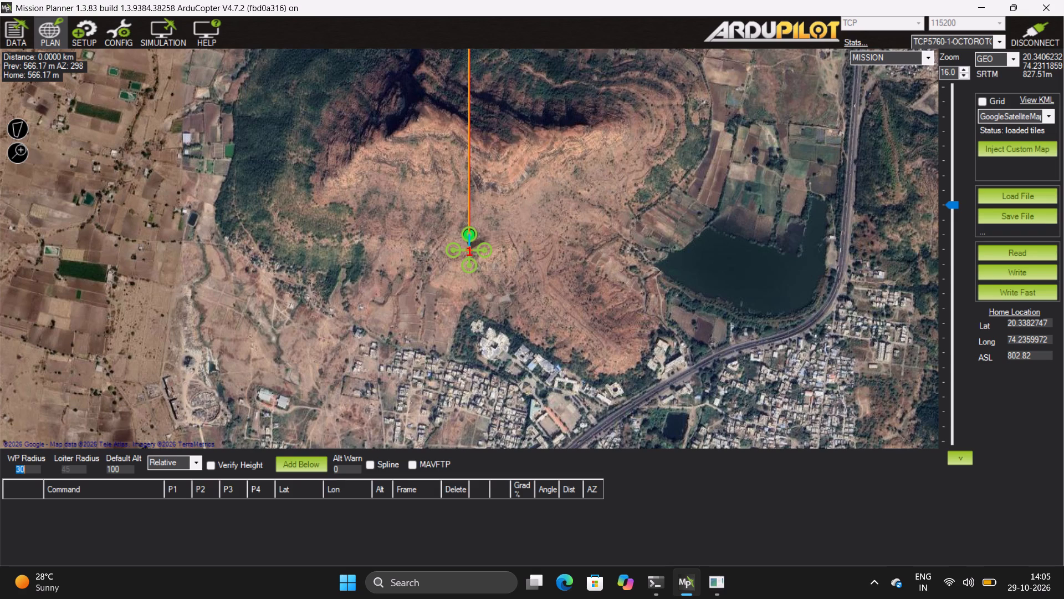
{"action": "left_click", "coordinate": [53, 37]}
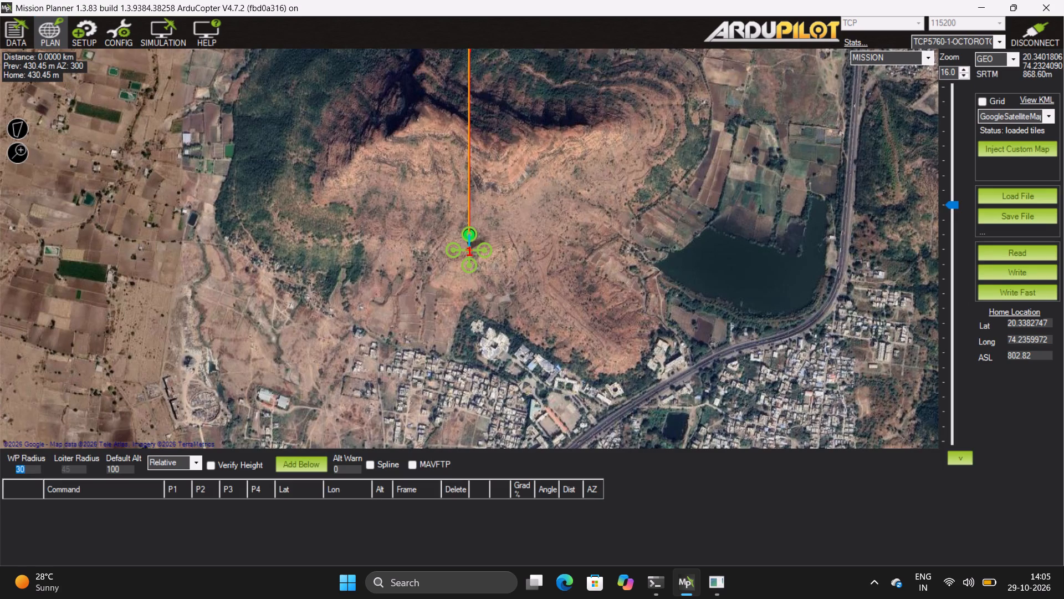
{"action": "left_click", "coordinate": [352, 182]}
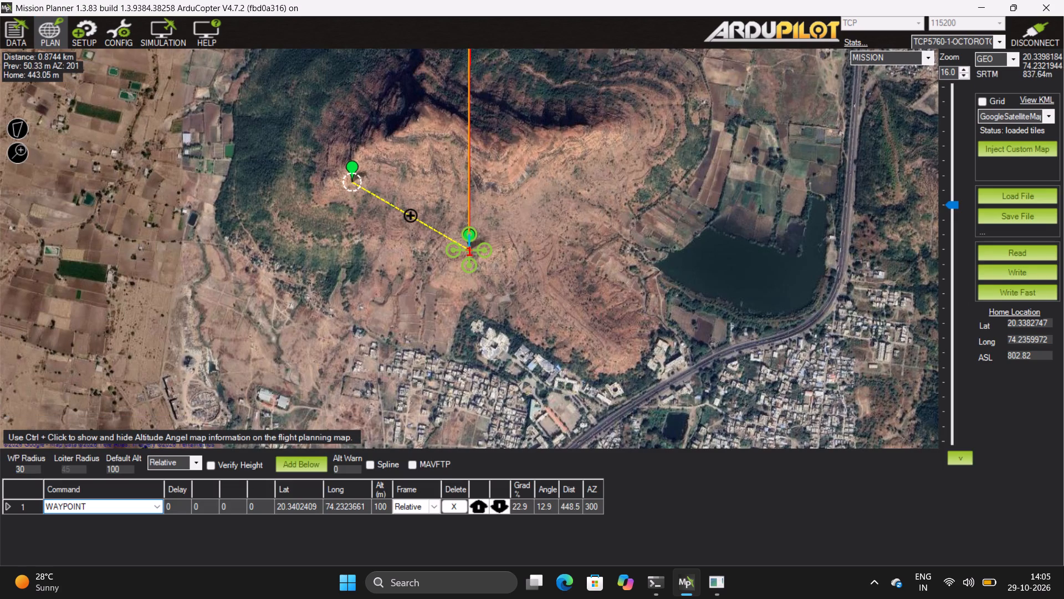
{"action": "left_click", "coordinate": [342, 168]}
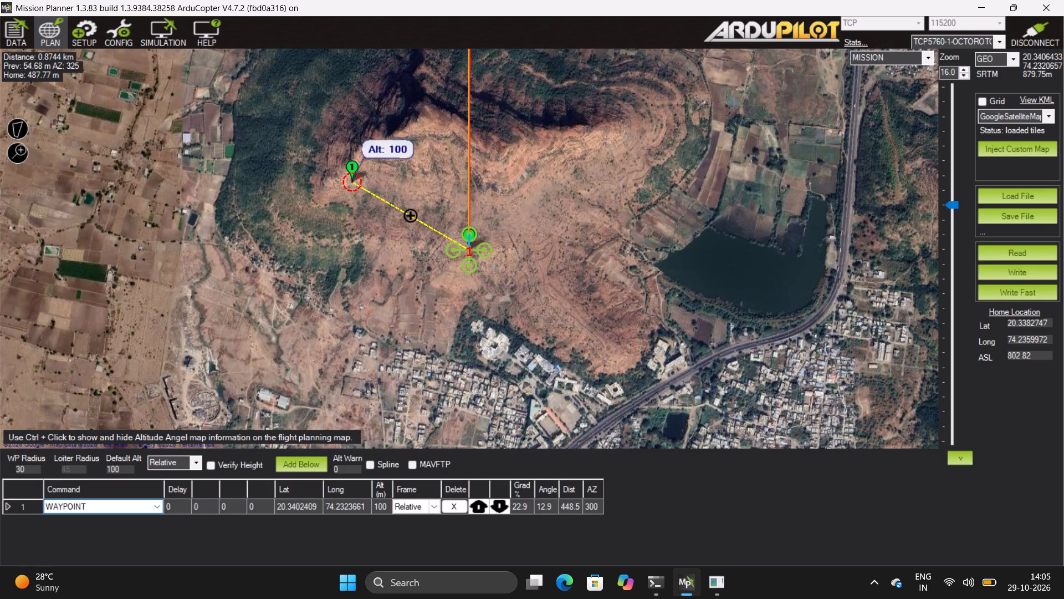
Draw a four-cornered polygon over the hillside just north of the home location, running east from near waypoint 1.
{"action": "right_click", "coordinate": [342, 168]}
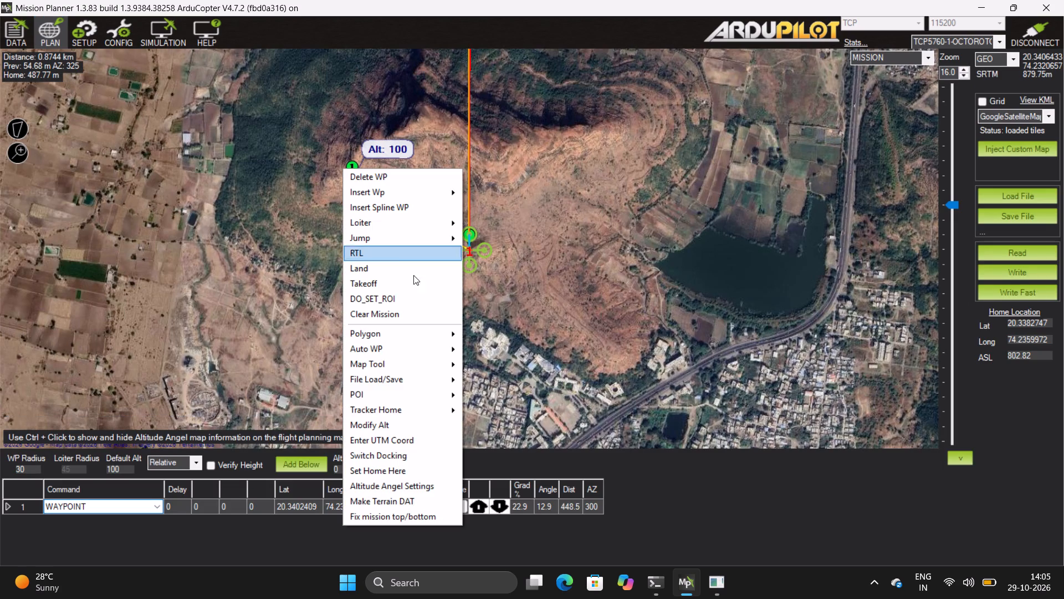
{"action": "left_click", "coordinate": [400, 335]}
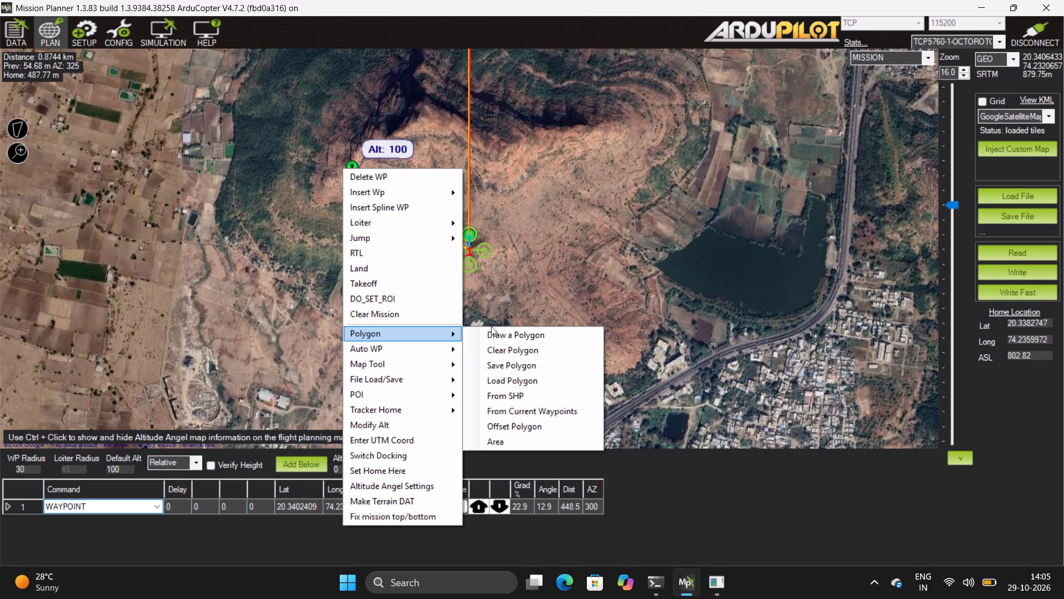
{"action": "left_click", "coordinate": [515, 332]}
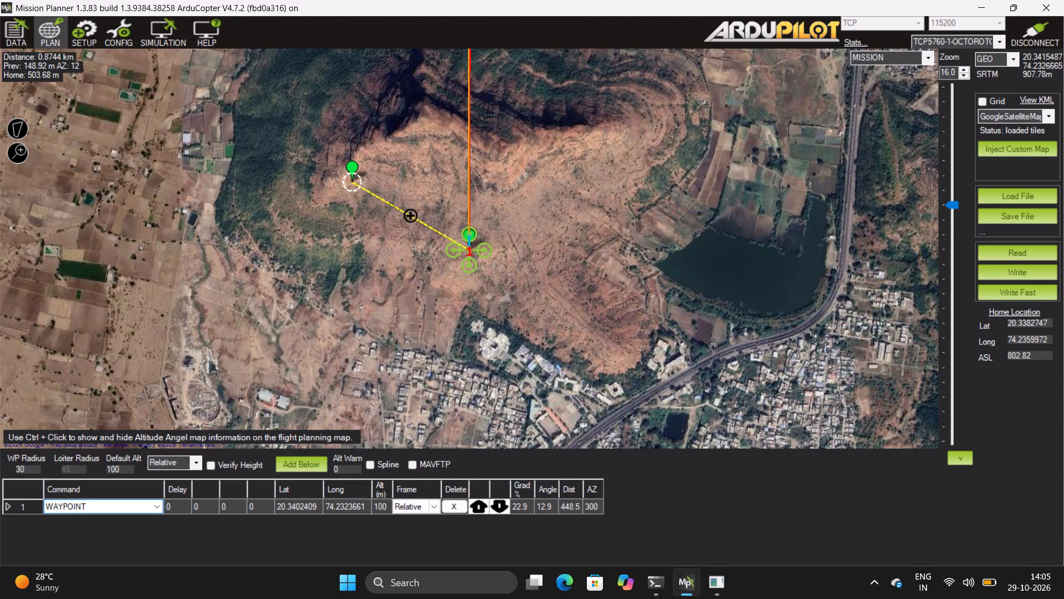
{"action": "left_click", "coordinate": [360, 166]}
{"action": "left_click", "coordinate": [380, 171]}
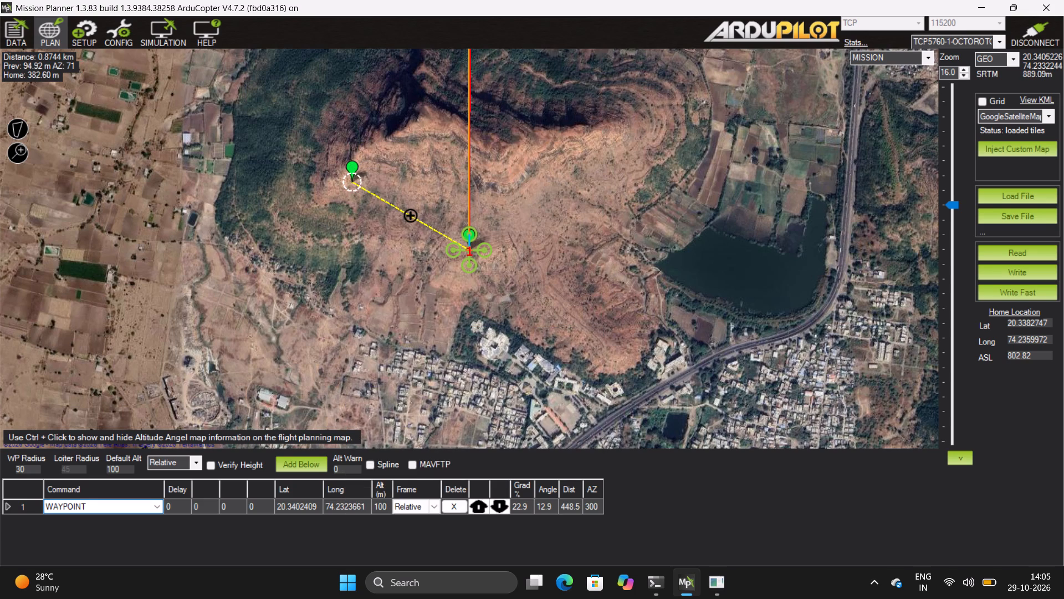
{"action": "left_click", "coordinate": [591, 154]}
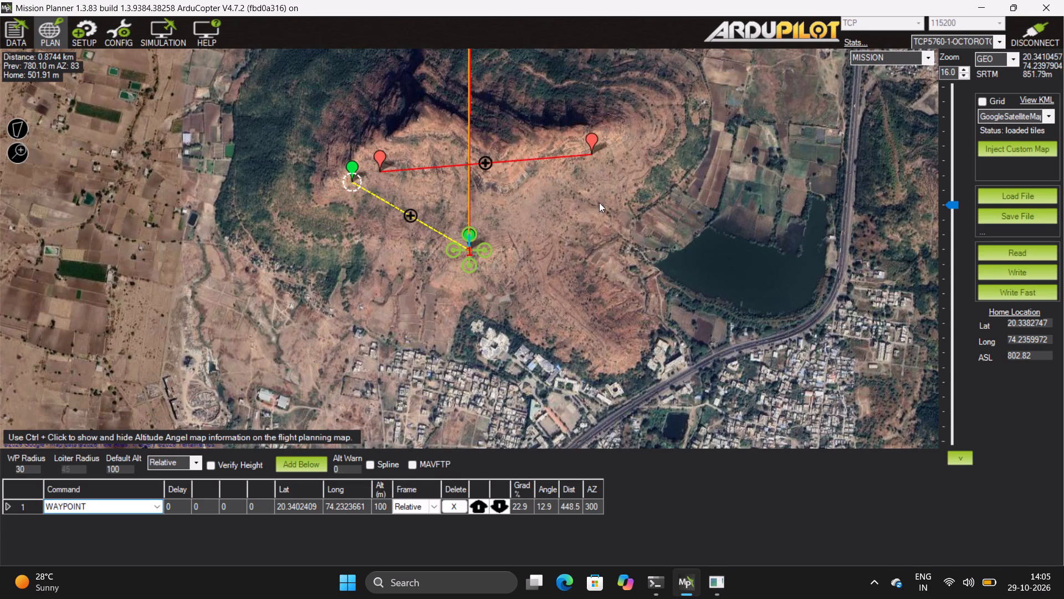
{"action": "left_click", "coordinate": [608, 246]}
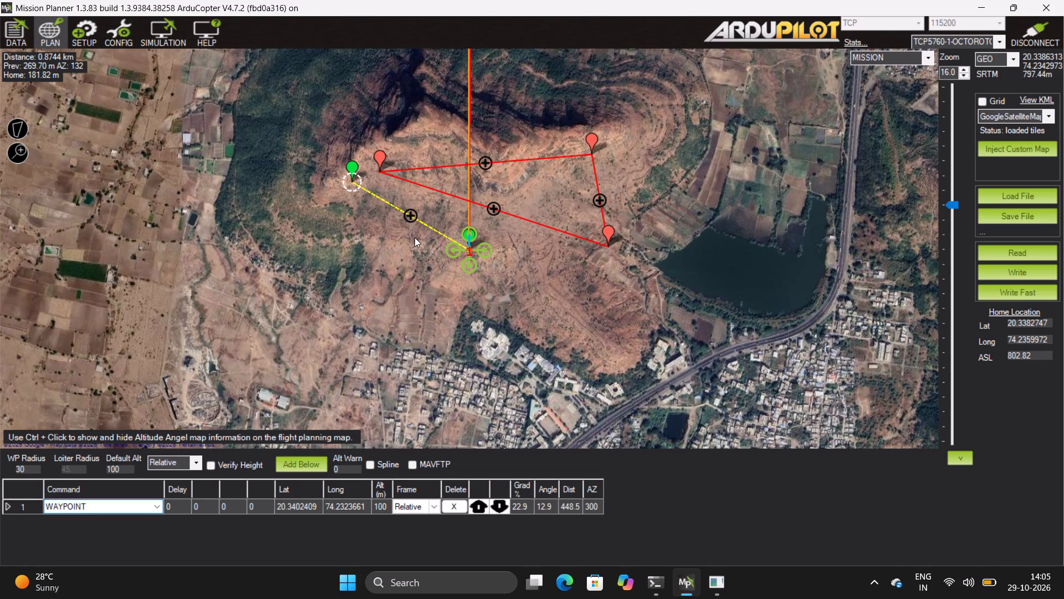
{"action": "left_click", "coordinate": [415, 237]}
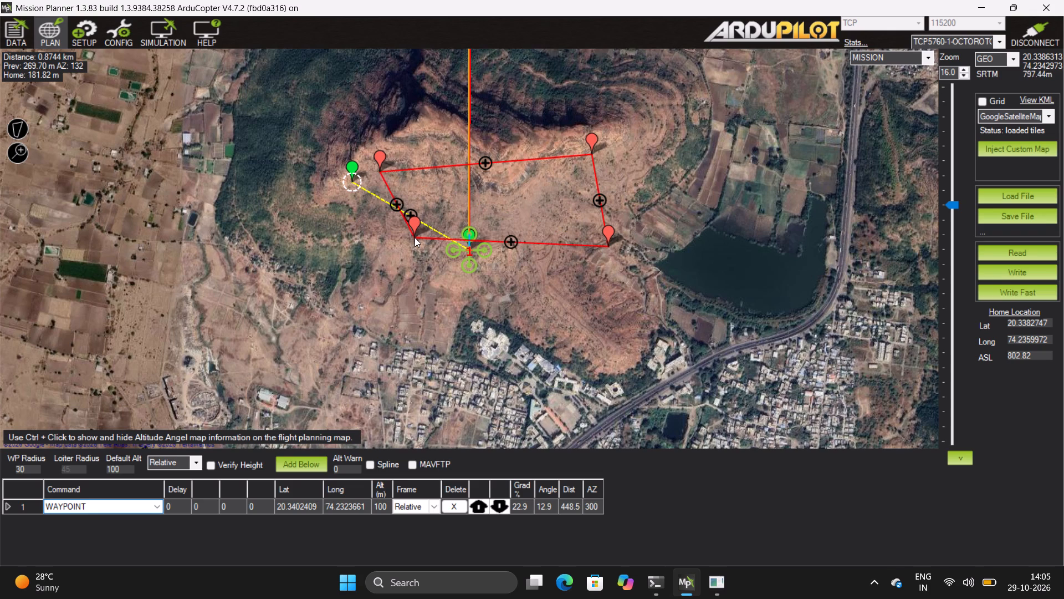
{"action": "left_click", "coordinate": [414, 237]}
{"action": "left_click", "coordinate": [382, 163]}
{"action": "left_click", "coordinate": [382, 163]}
Generate a Survey (Grid) mission inside the polygon, accepting the default survey settings.
{"action": "right_click", "coordinate": [382, 163]}
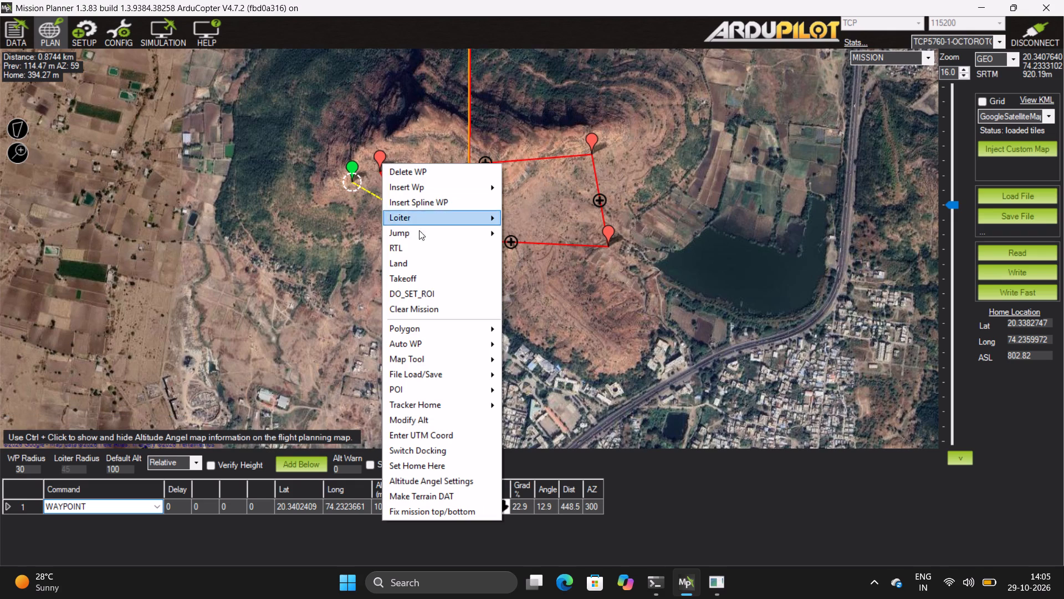
{"action": "left_click", "coordinate": [451, 346]}
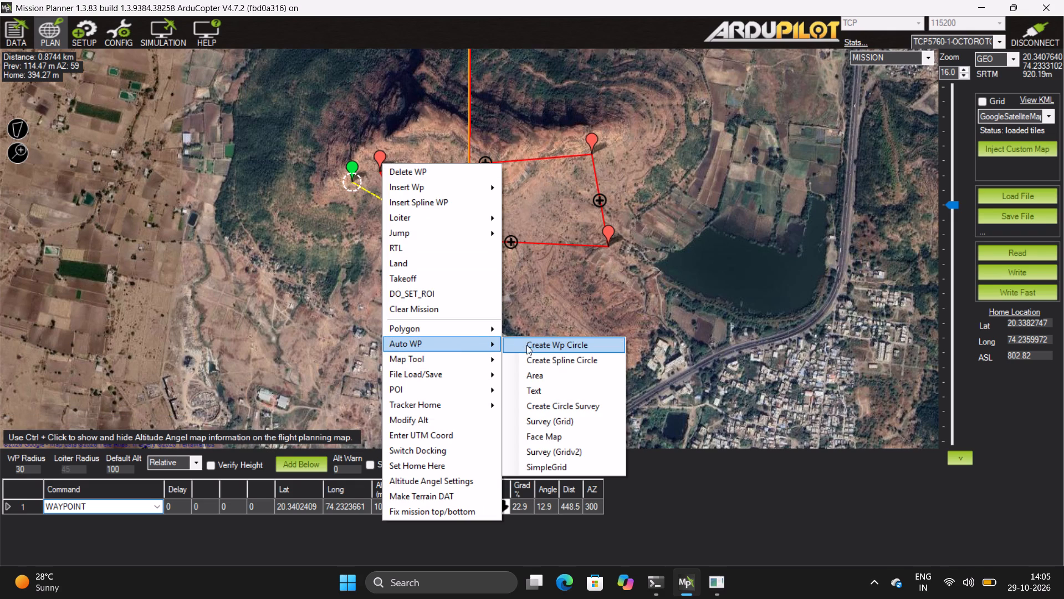
{"action": "left_click", "coordinate": [557, 418]}
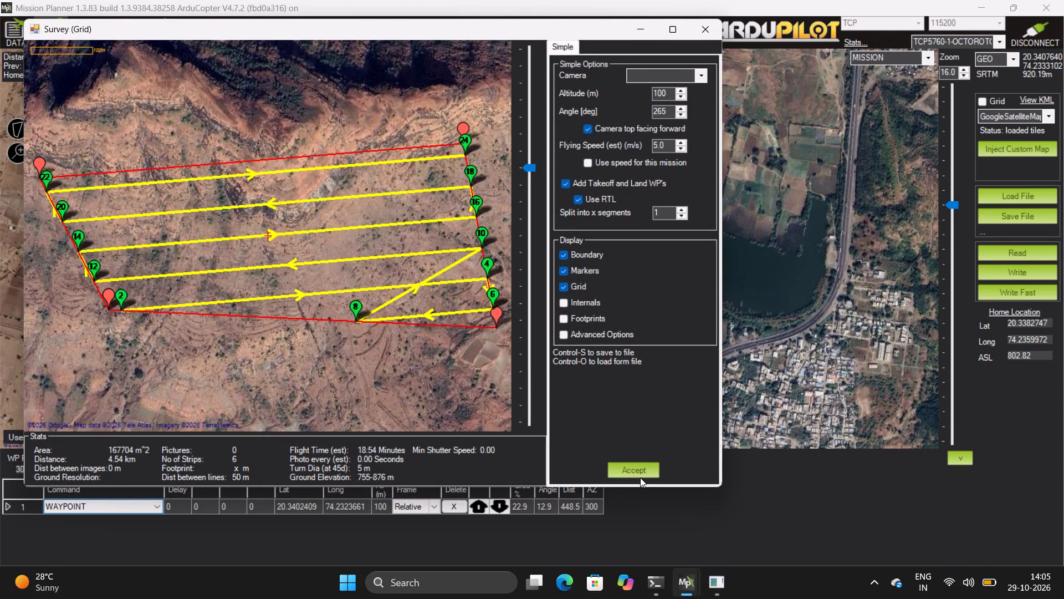
{"action": "left_click", "coordinate": [640, 469]}
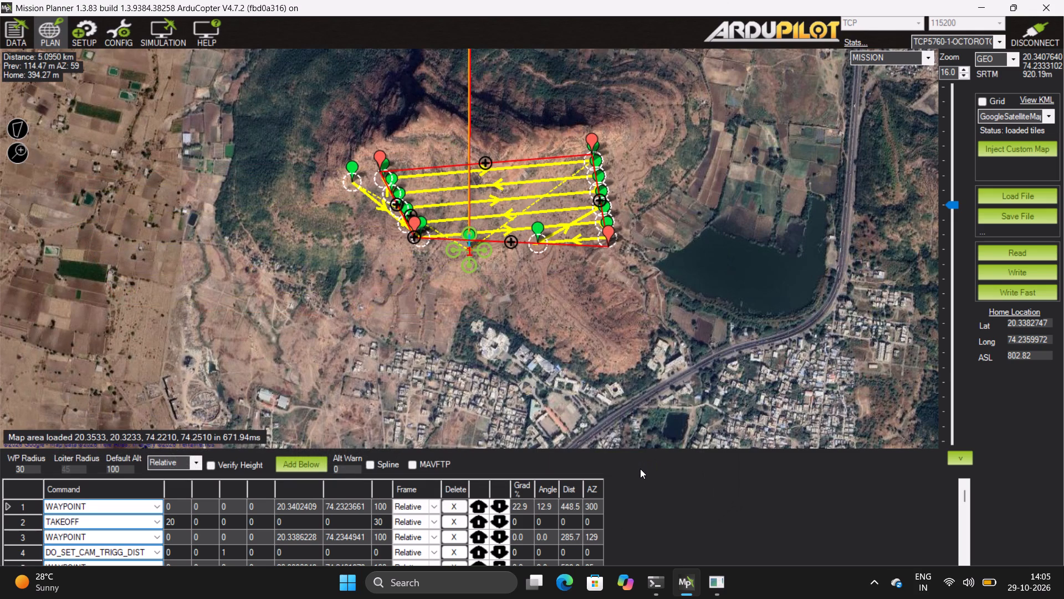
Write the survey mission to the simulated vehicle.
{"action": "left_click", "coordinate": [1012, 271]}
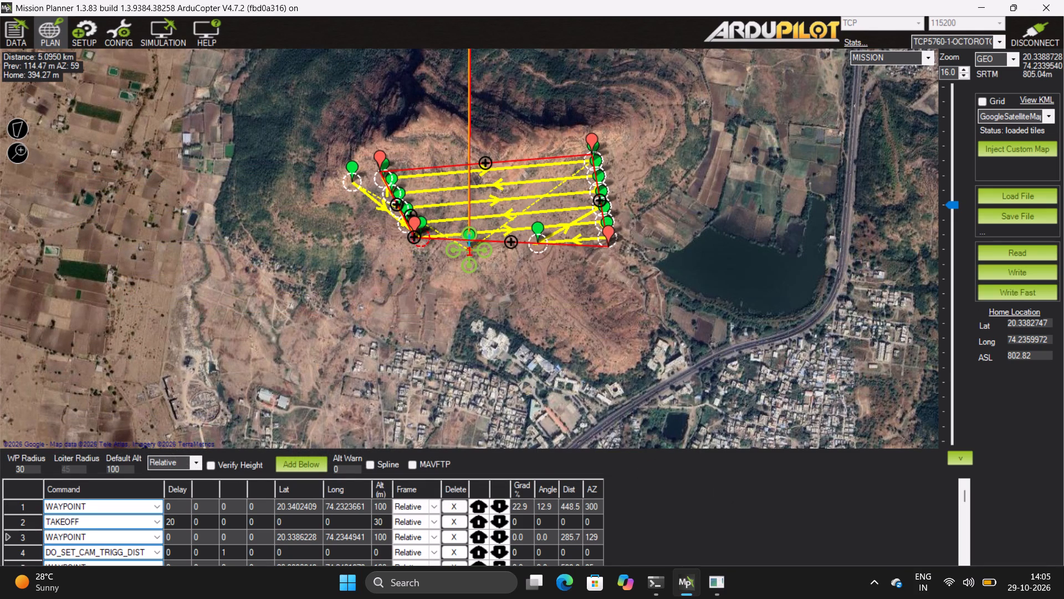
In the flight data actions, choose Mission_Start as the action, Stabilize as the mode, and a mount mode other than Retract.
{"action": "left_click", "coordinate": [17, 31]}
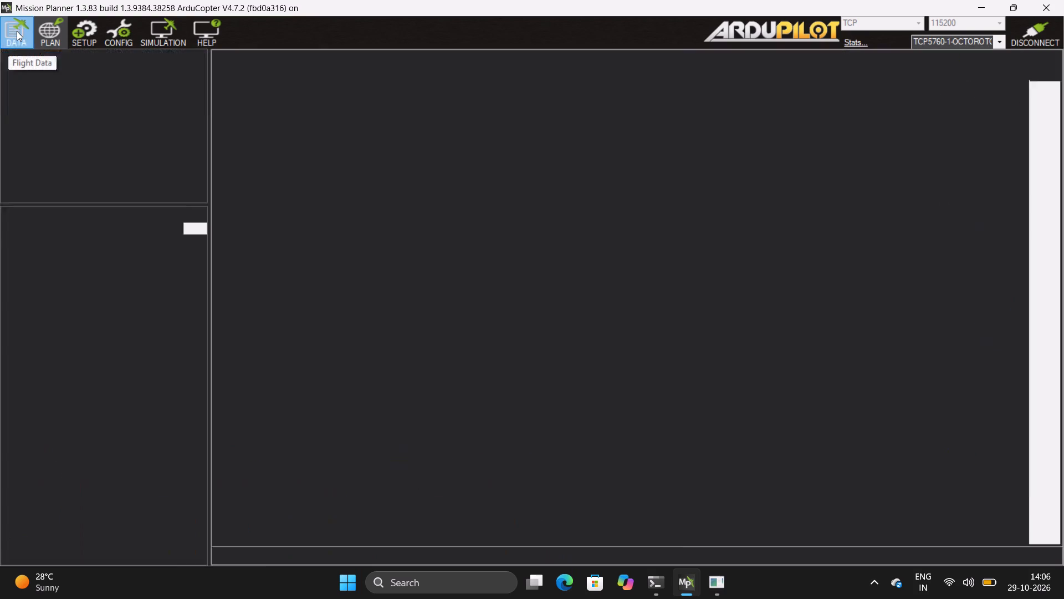
{"action": "left_click", "coordinate": [44, 221]}
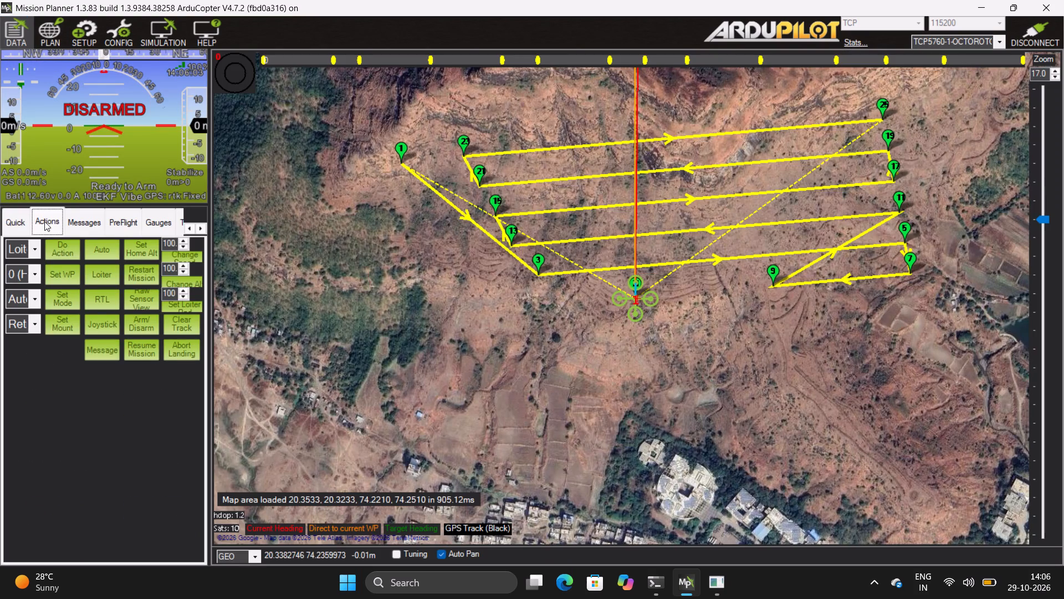
{"action": "left_click", "coordinate": [30, 251]}
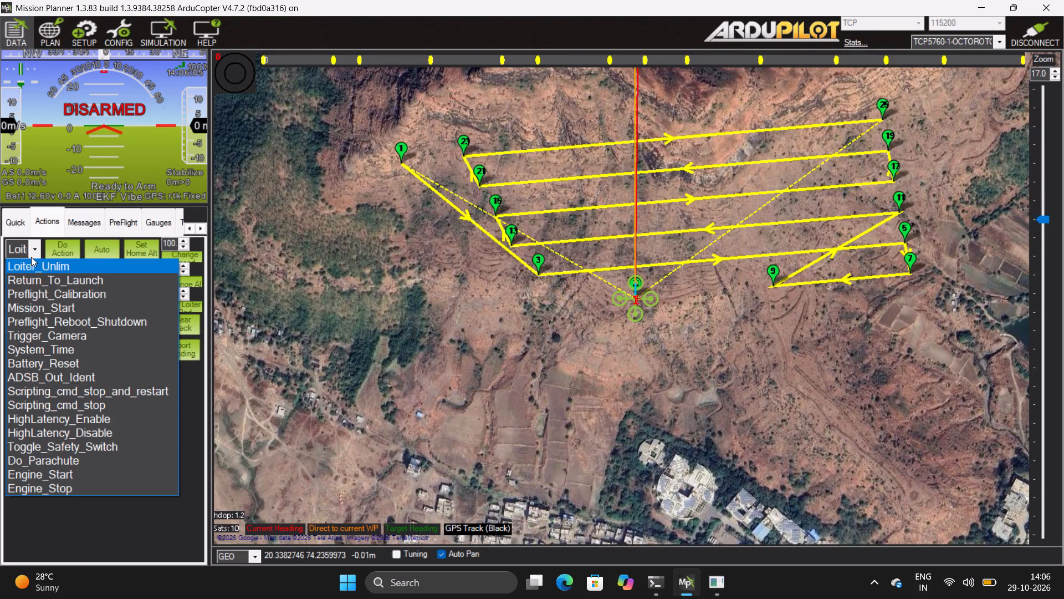
{"action": "left_click", "coordinate": [44, 303]}
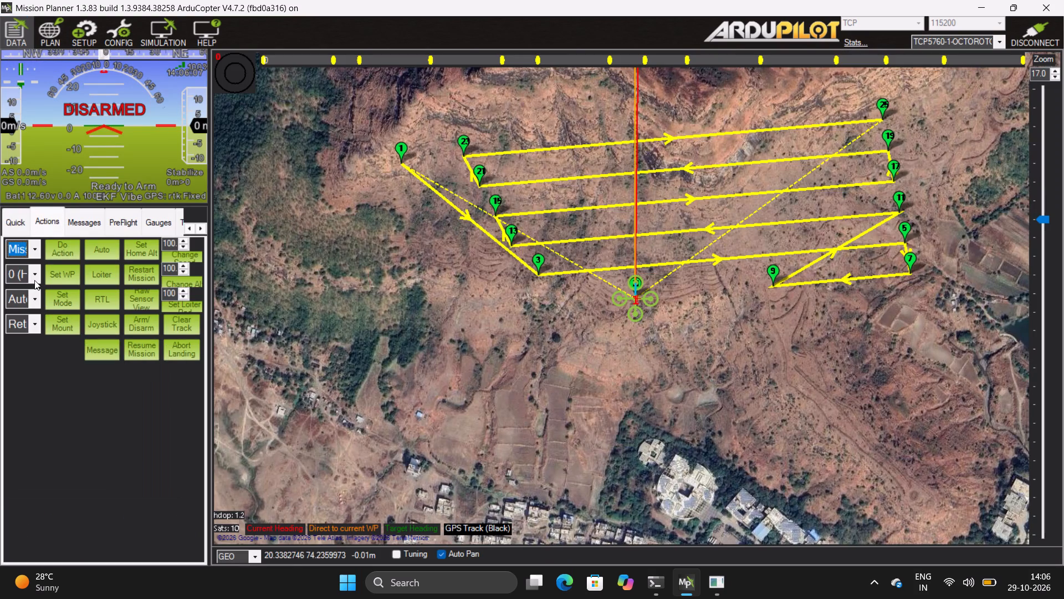
{"action": "left_click", "coordinate": [34, 278]}
{"action": "left_click", "coordinate": [34, 285]}
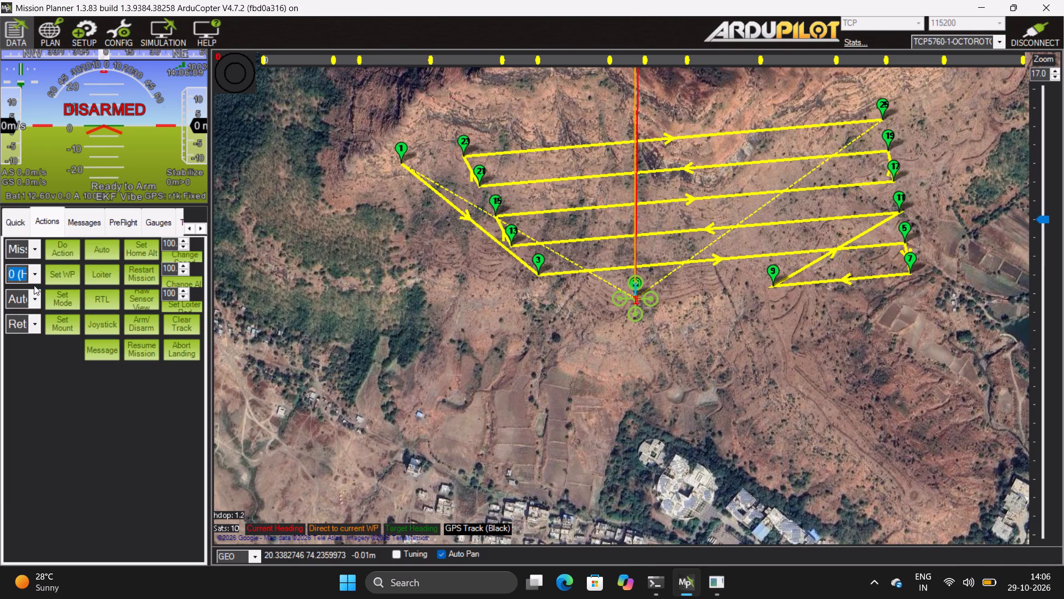
{"action": "left_click", "coordinate": [35, 297]}
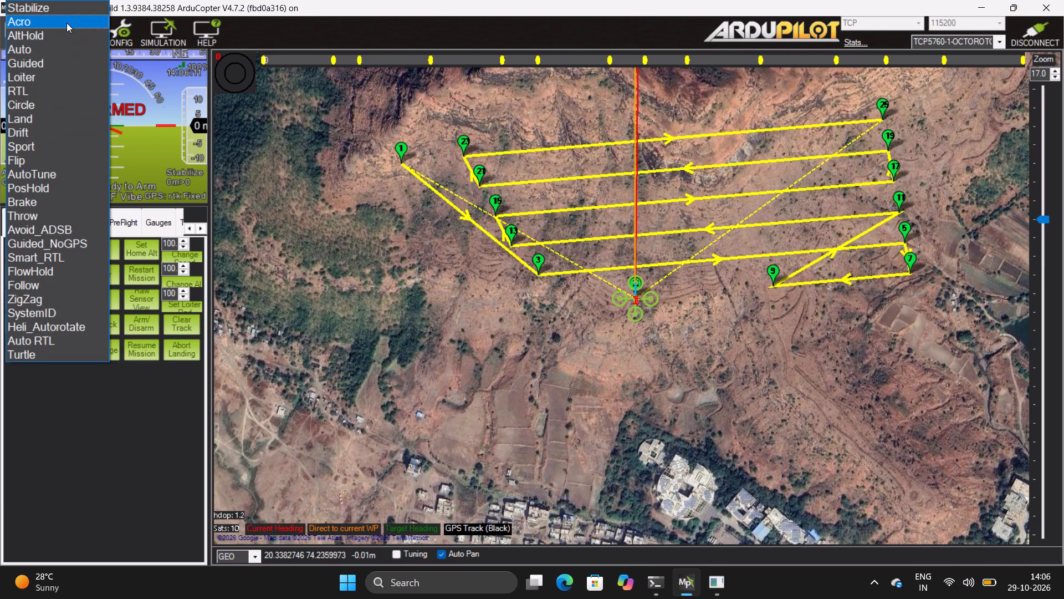
{"action": "left_click", "coordinate": [68, 7]}
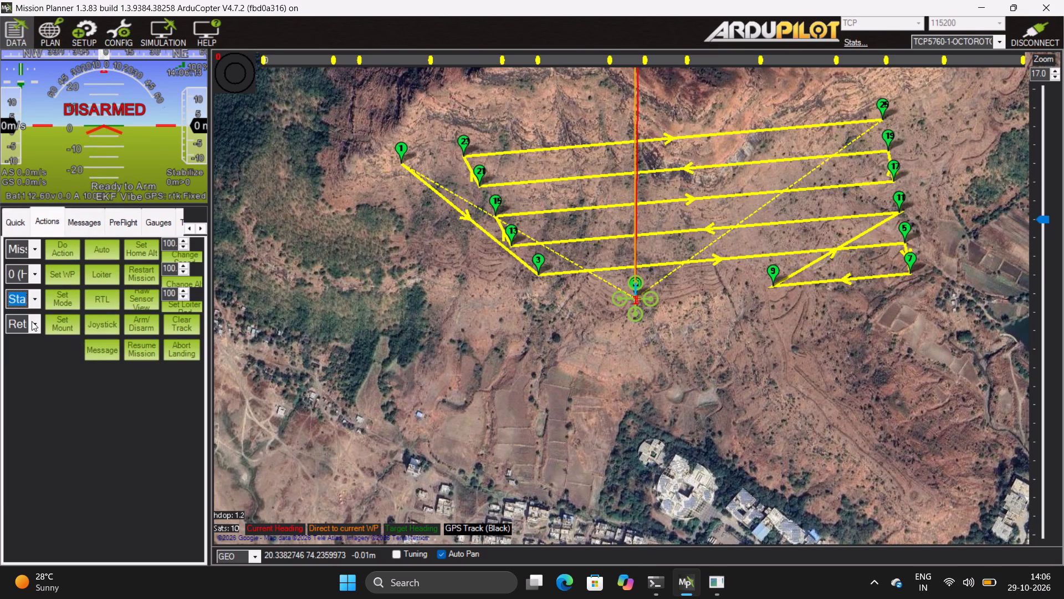
{"action": "left_click", "coordinate": [32, 321]}
{"action": "left_click", "coordinate": [42, 420]}
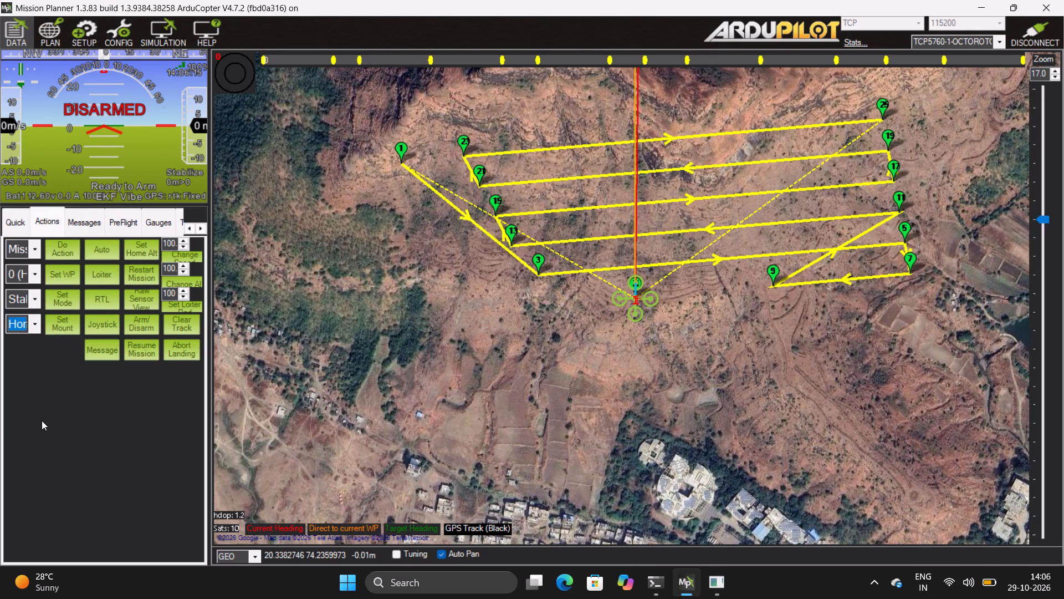
Switch the vehicle to Loiter mode.
{"action": "left_click", "coordinate": [105, 270]}
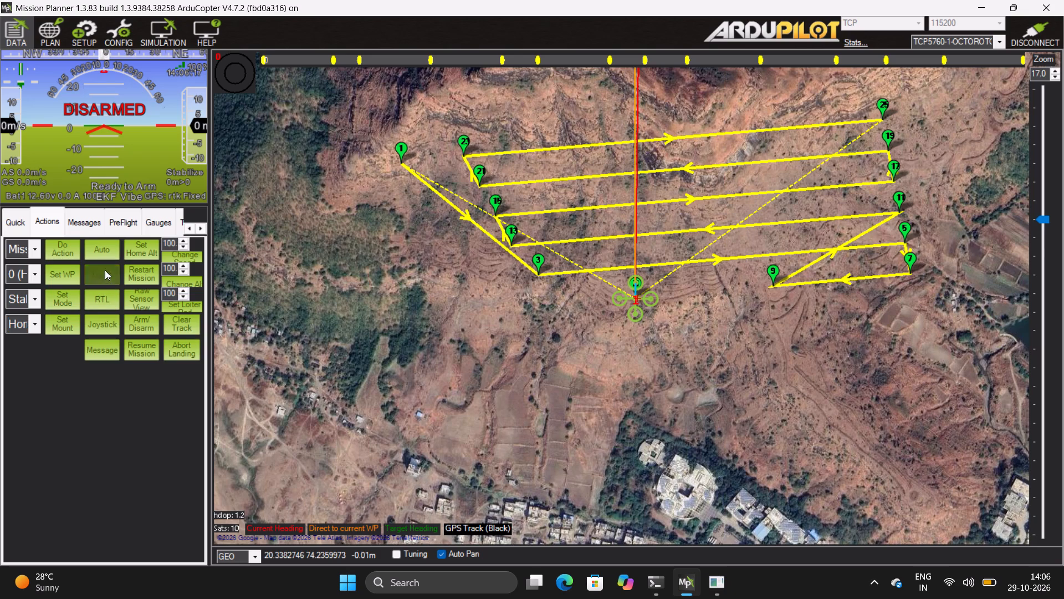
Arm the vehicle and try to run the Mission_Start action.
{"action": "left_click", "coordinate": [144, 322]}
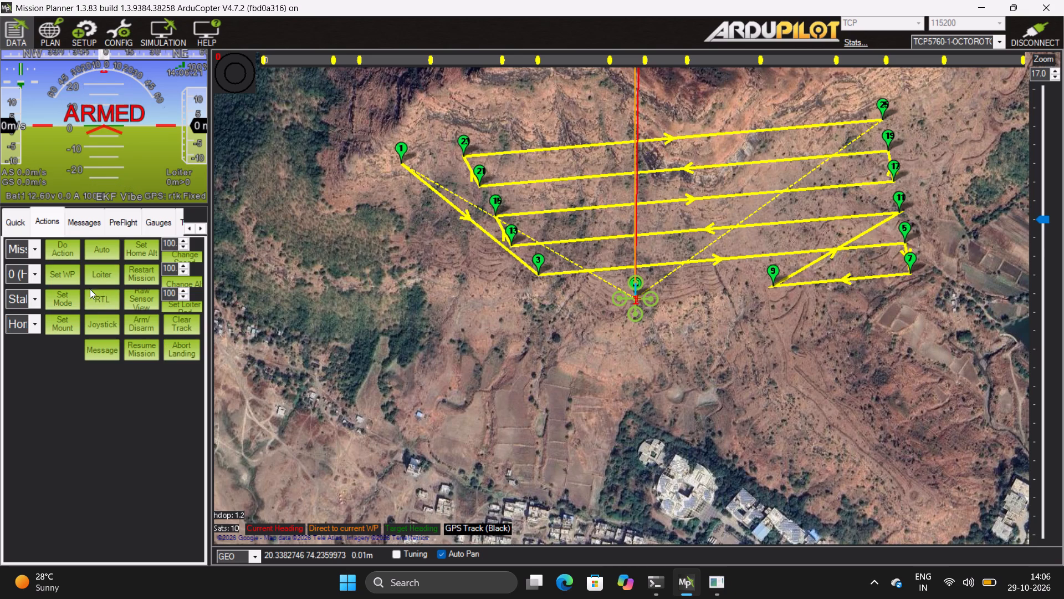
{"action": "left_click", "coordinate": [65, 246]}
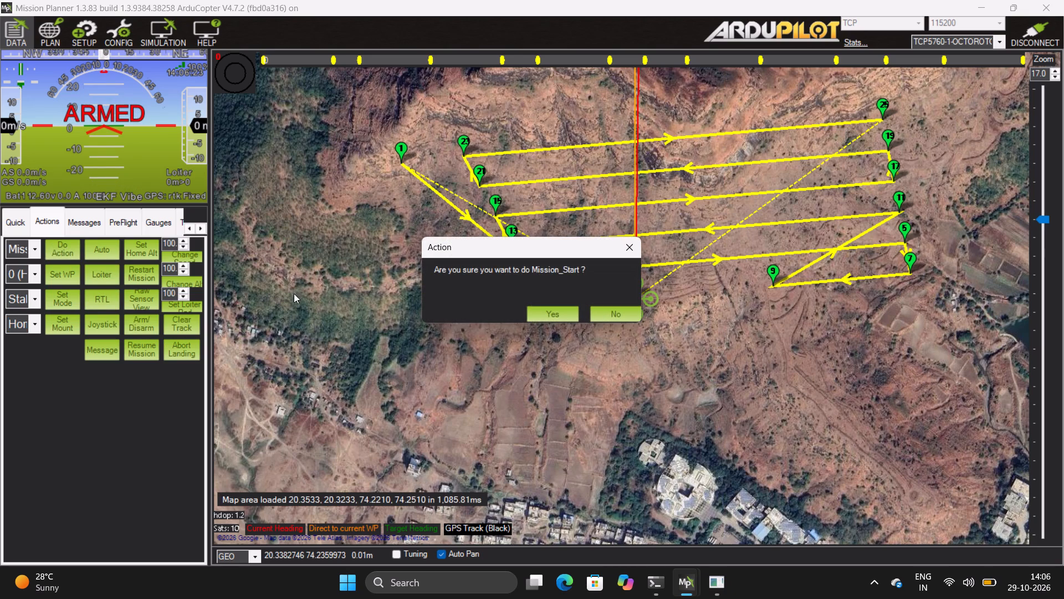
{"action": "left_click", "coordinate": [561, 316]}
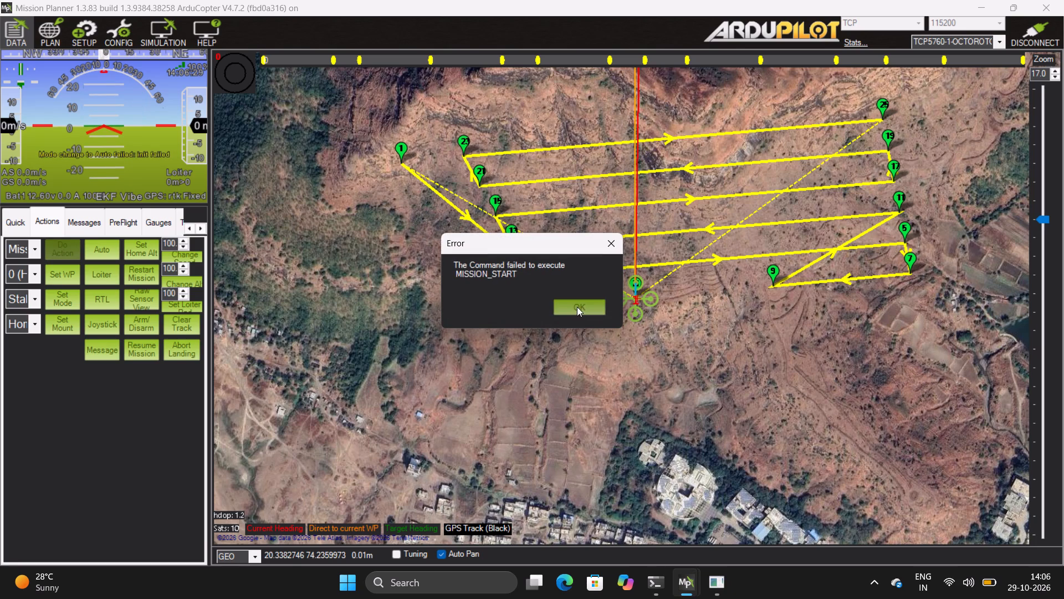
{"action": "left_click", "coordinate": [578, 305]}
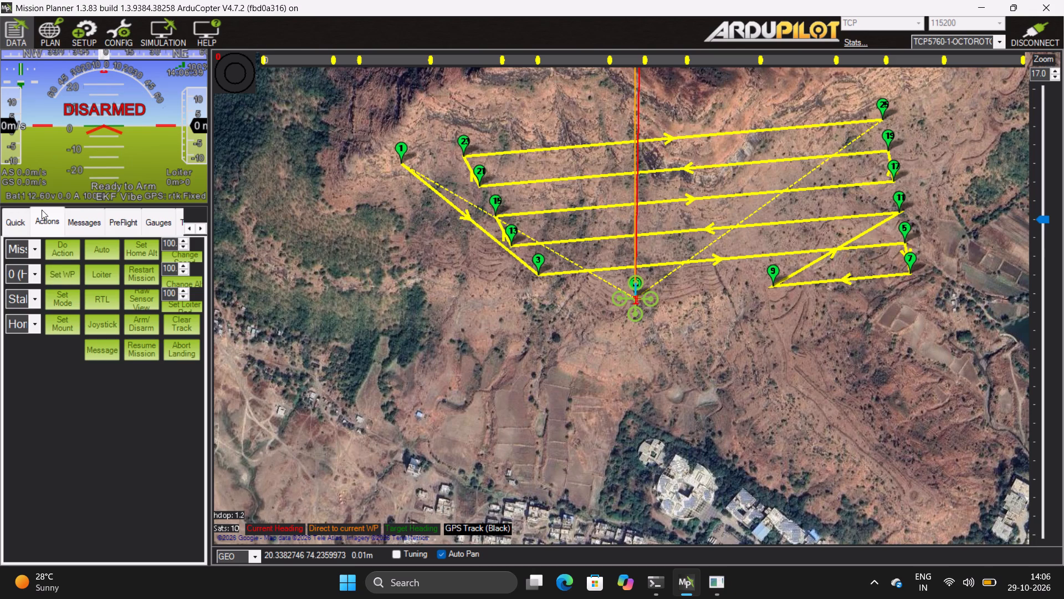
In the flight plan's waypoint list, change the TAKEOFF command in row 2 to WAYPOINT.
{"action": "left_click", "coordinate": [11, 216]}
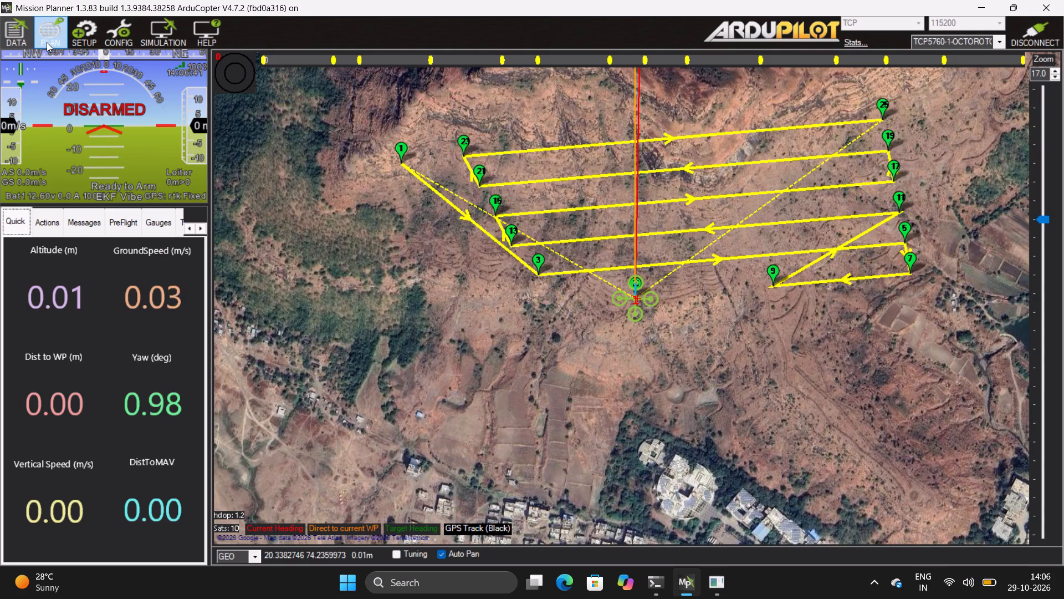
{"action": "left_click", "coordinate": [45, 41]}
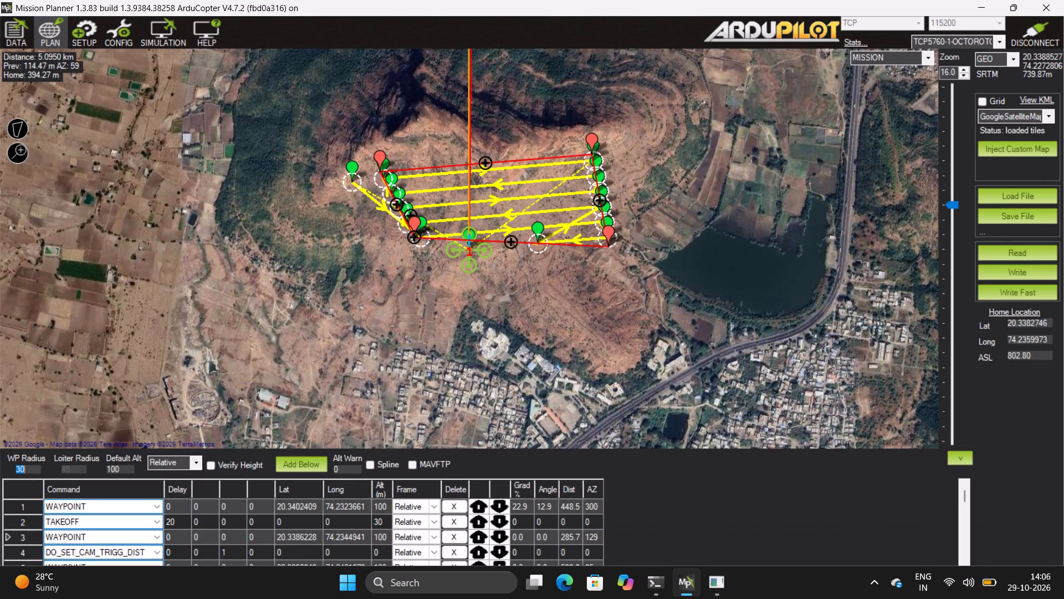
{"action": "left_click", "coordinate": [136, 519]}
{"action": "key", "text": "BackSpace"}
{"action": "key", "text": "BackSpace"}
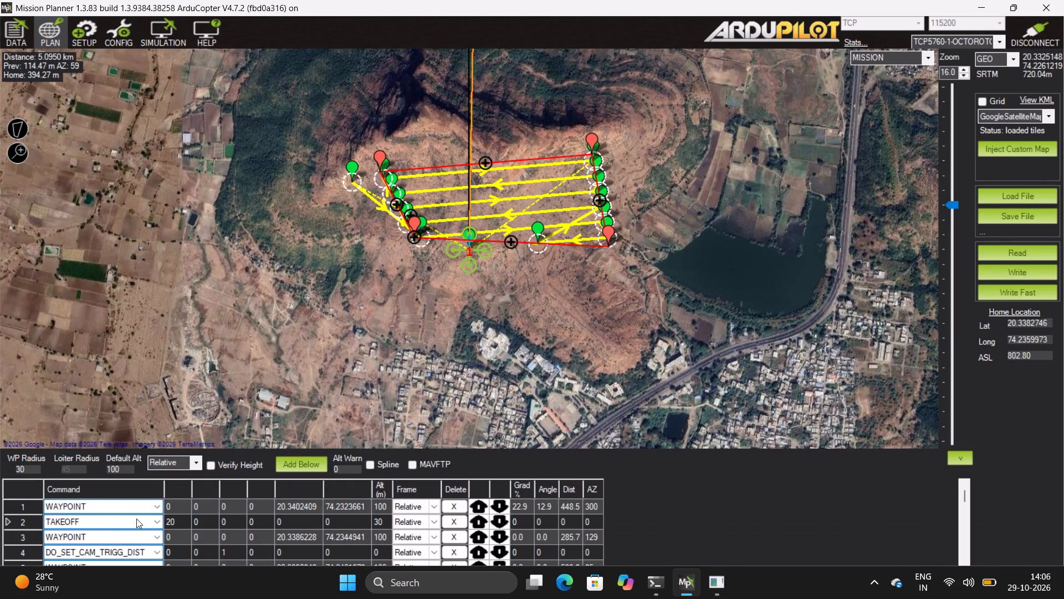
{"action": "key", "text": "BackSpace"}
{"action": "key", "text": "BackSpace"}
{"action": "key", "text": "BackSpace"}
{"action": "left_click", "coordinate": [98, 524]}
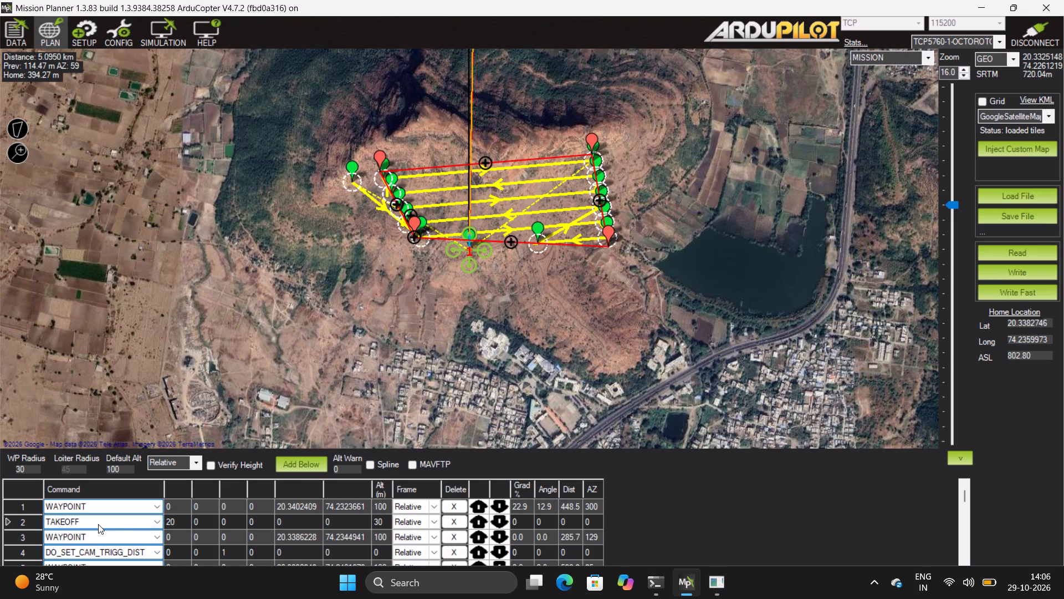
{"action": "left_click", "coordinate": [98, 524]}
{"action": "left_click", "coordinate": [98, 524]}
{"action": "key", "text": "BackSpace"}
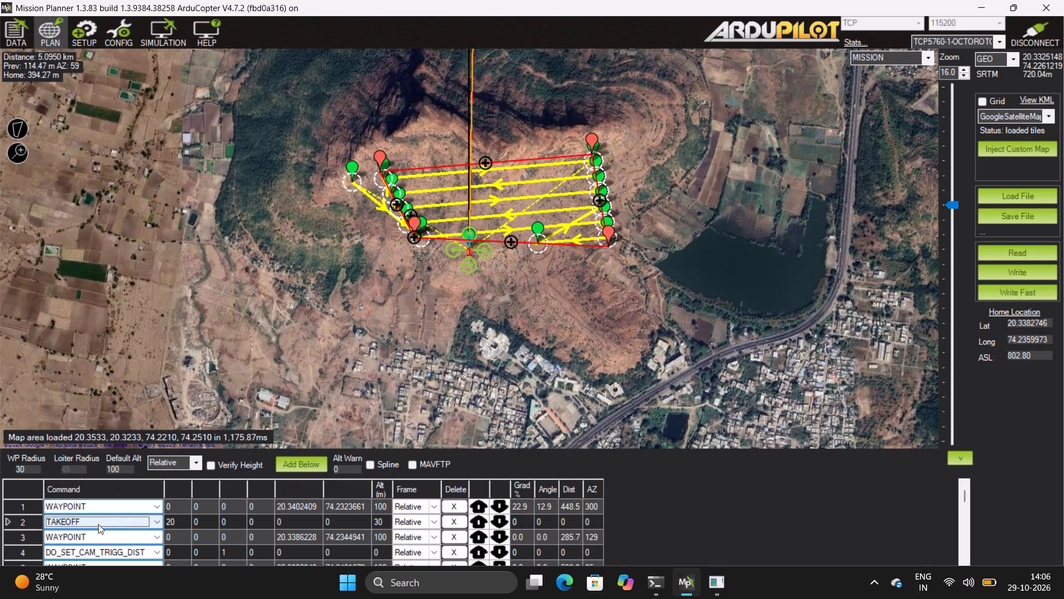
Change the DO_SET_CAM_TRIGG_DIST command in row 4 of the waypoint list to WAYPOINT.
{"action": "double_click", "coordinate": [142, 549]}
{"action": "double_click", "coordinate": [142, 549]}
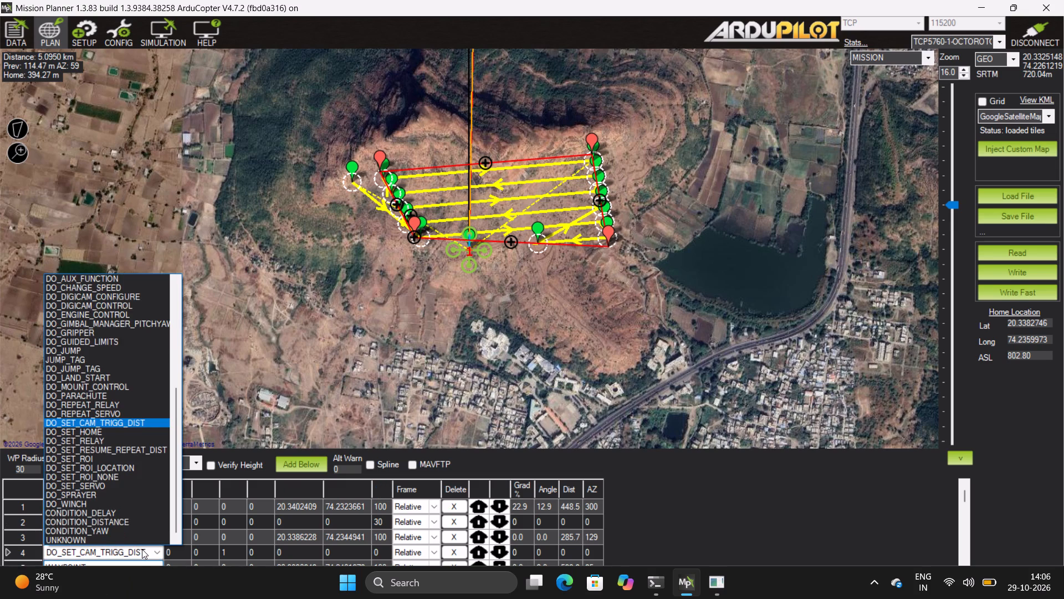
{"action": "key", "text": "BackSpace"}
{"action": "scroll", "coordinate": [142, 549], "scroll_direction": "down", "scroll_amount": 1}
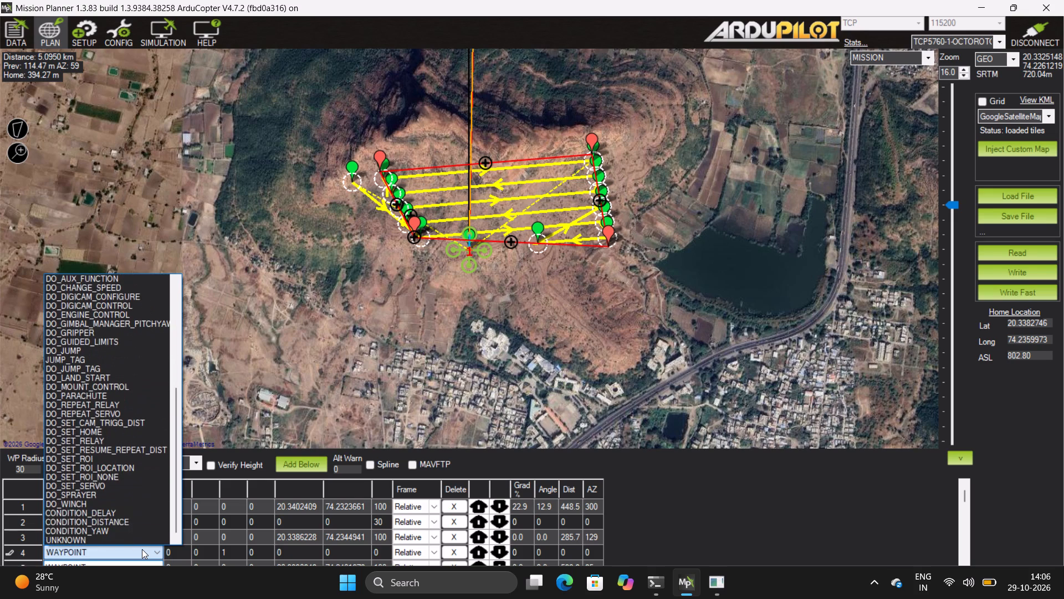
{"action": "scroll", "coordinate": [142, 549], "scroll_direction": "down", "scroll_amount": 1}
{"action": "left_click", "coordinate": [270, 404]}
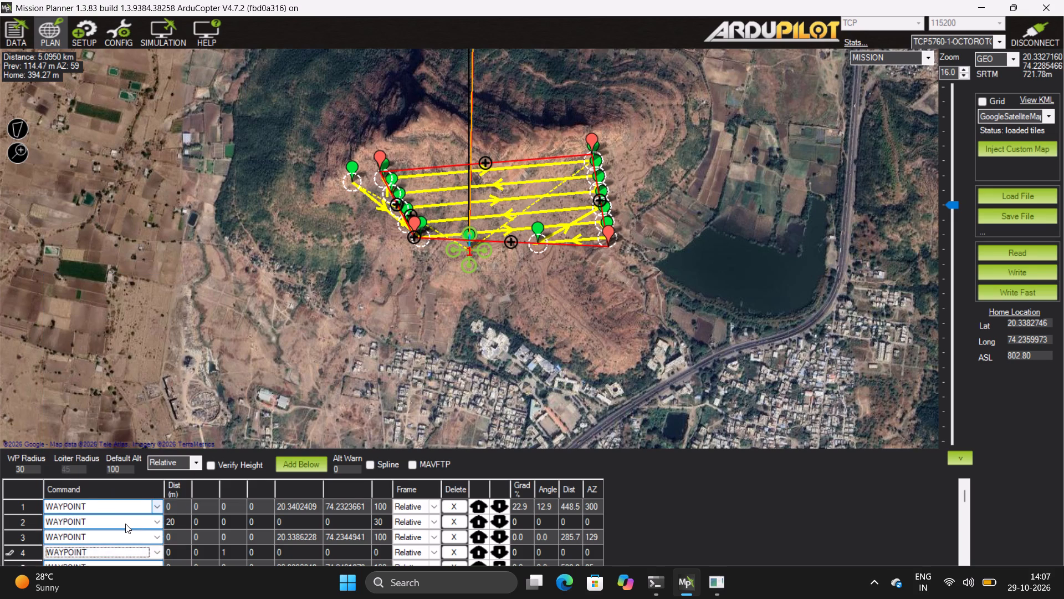
Delete every row of the survey mission from the waypoint list, working from the final RETURN_TO_LAUNCH row back to row 1.
{"action": "scroll", "coordinate": [125, 524], "scroll_direction": "down", "scroll_amount": 2}
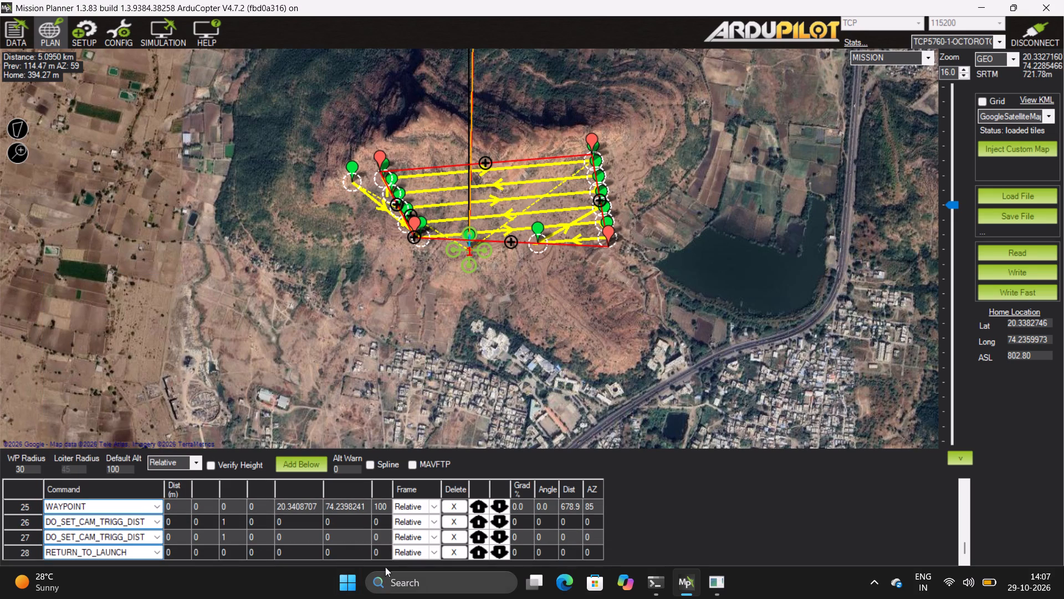
{"action": "left_click", "coordinate": [451, 552]}
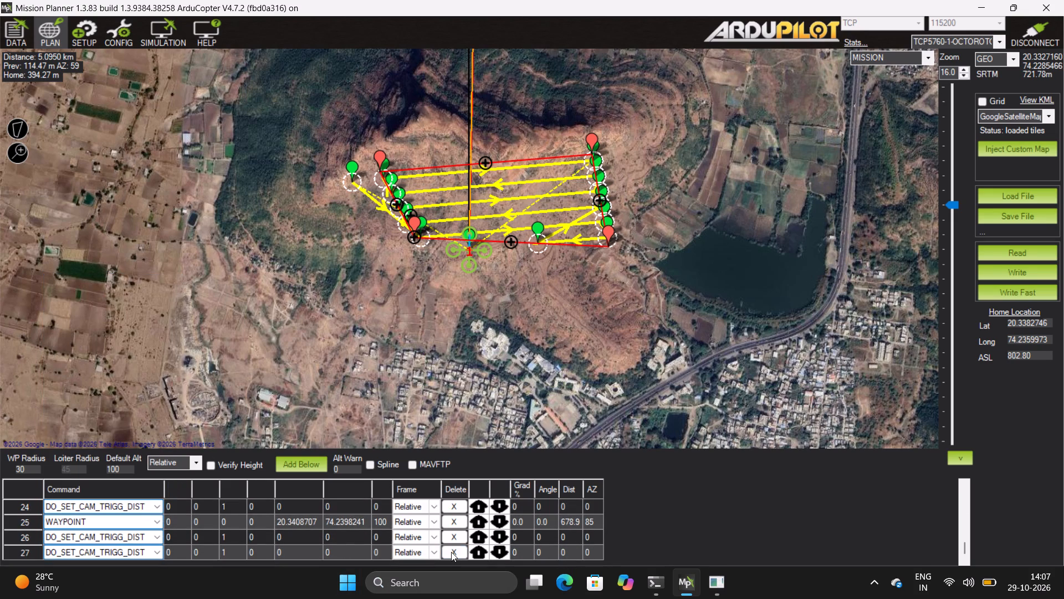
{"action": "triple_click", "coordinate": [451, 552]}
{"action": "triple_click", "coordinate": [451, 552]}
{"action": "triple_click", "coordinate": [451, 552]}
{"action": "triple_click", "coordinate": [451, 552]}
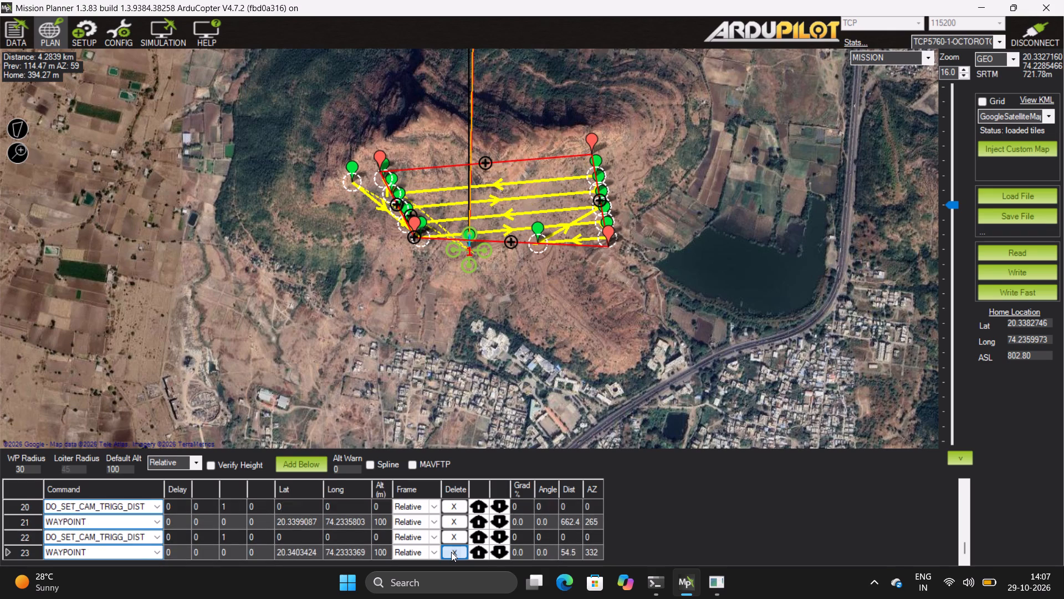
{"action": "triple_click", "coordinate": [451, 552]}
{"action": "triple_click", "coordinate": [451, 552]}
{"action": "triple_click", "coordinate": [451, 552]}
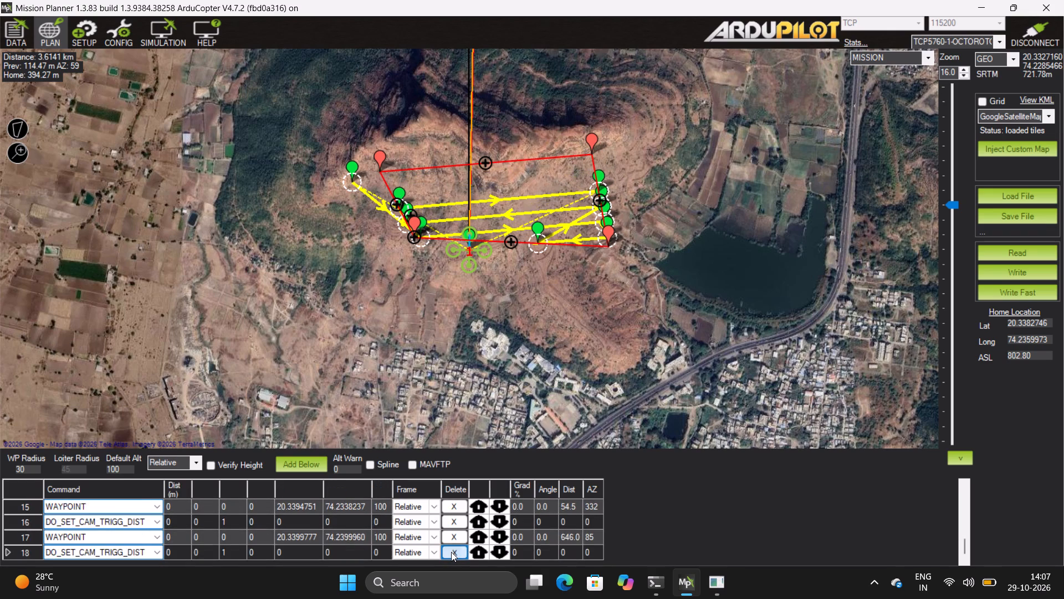
{"action": "triple_click", "coordinate": [451, 552]}
{"action": "triple_click", "coordinate": [451, 552]}
{"action": "triple_click", "coordinate": [451, 552]}
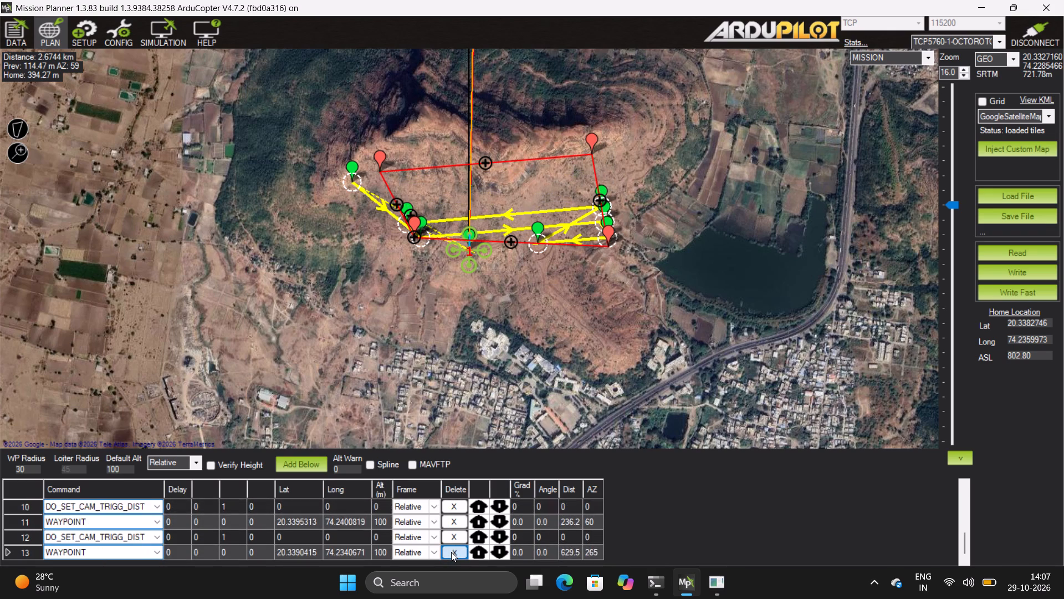
{"action": "triple_click", "coordinate": [451, 552]}
{"action": "triple_click", "coordinate": [451, 552]}
{"action": "triple_click", "coordinate": [451, 552]}
{"action": "triple_click", "coordinate": [451, 552]}
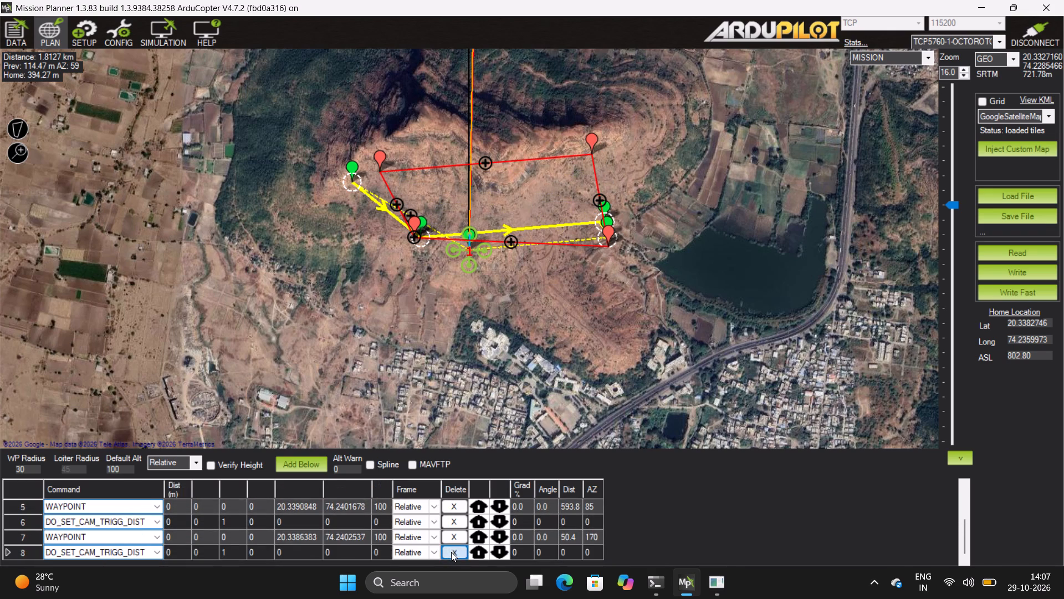
{"action": "triple_click", "coordinate": [451, 552]}
{"action": "triple_click", "coordinate": [451, 552]}
{"action": "triple_click", "coordinate": [451, 552]}
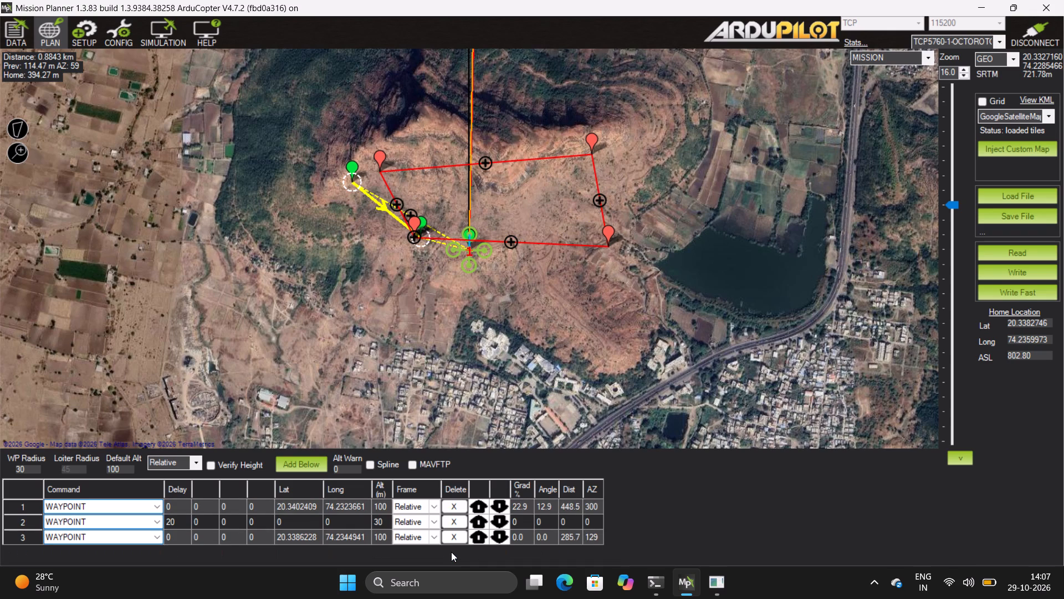
{"action": "left_click", "coordinate": [456, 535]}
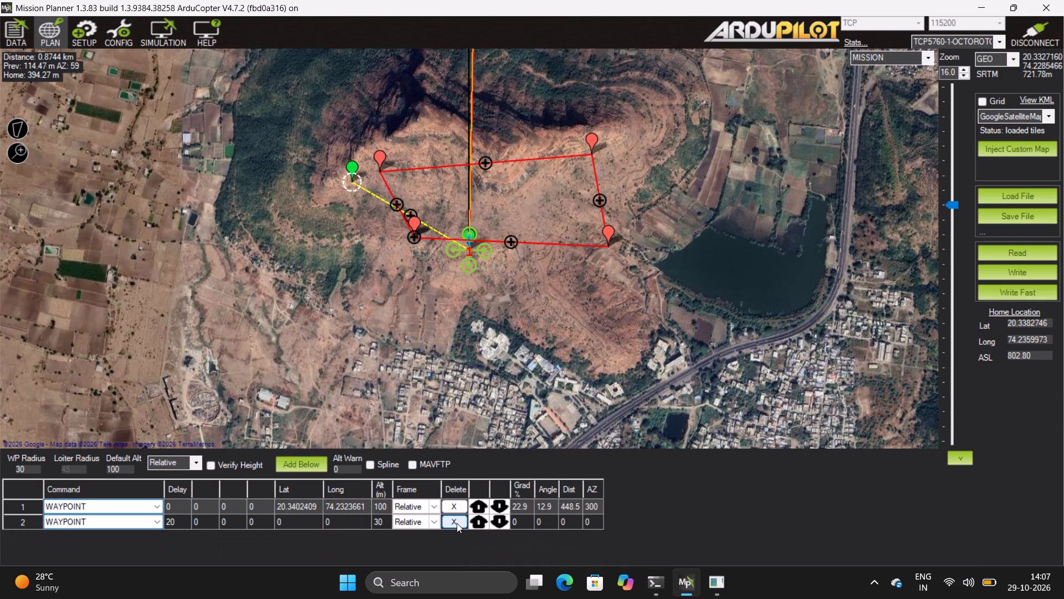
{"action": "double_click", "coordinate": [457, 523]}
{"action": "left_click_drag", "start_coordinate": [457, 523], "coordinate": [452, 513]}
{"action": "left_click", "coordinate": [452, 513]}
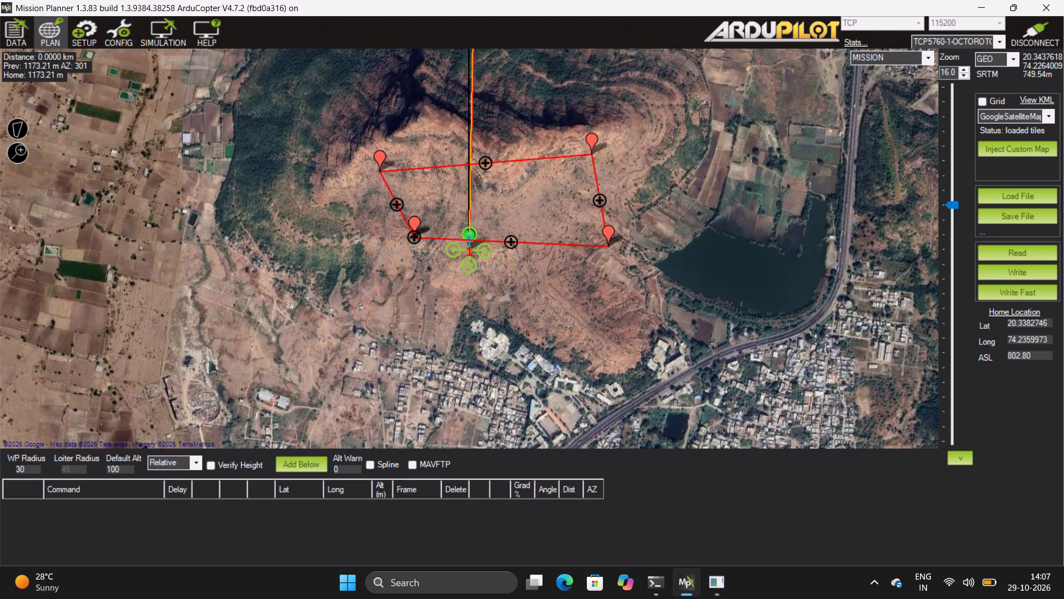
Write the emptied mission to the simulated vehicle.
{"action": "left_click", "coordinate": [1016, 268]}
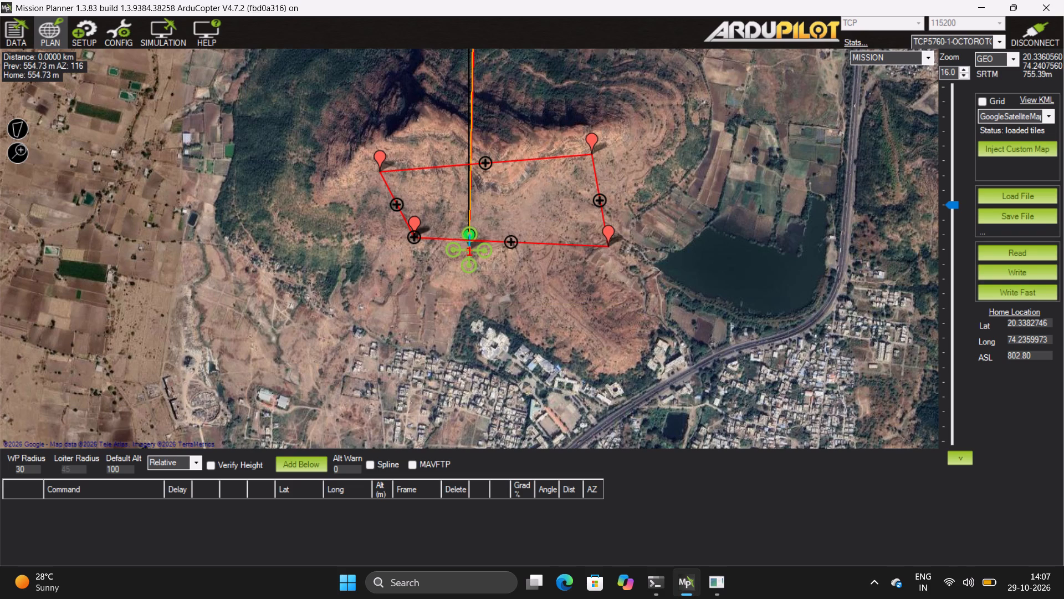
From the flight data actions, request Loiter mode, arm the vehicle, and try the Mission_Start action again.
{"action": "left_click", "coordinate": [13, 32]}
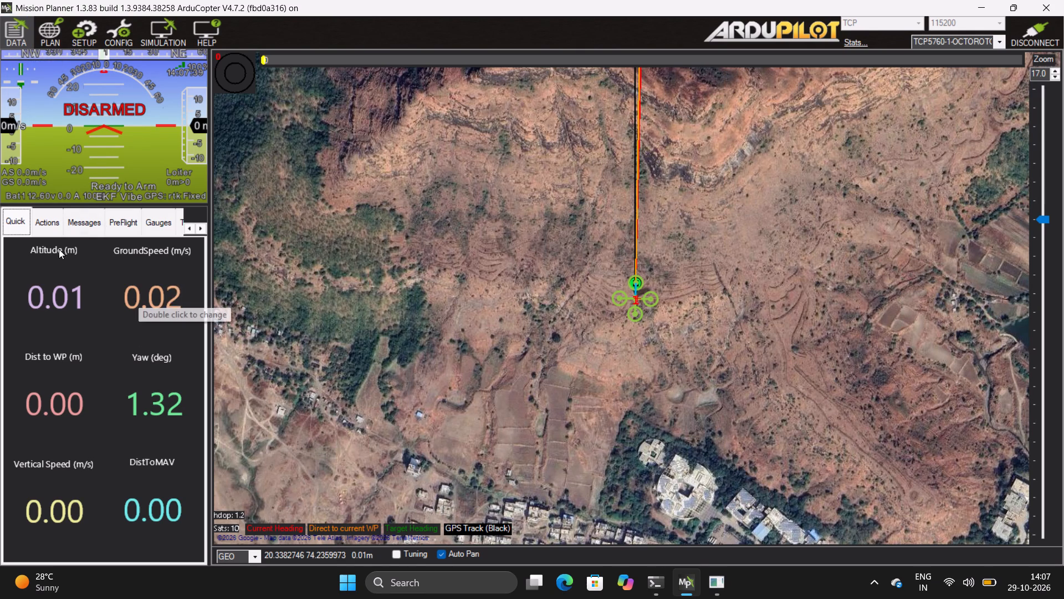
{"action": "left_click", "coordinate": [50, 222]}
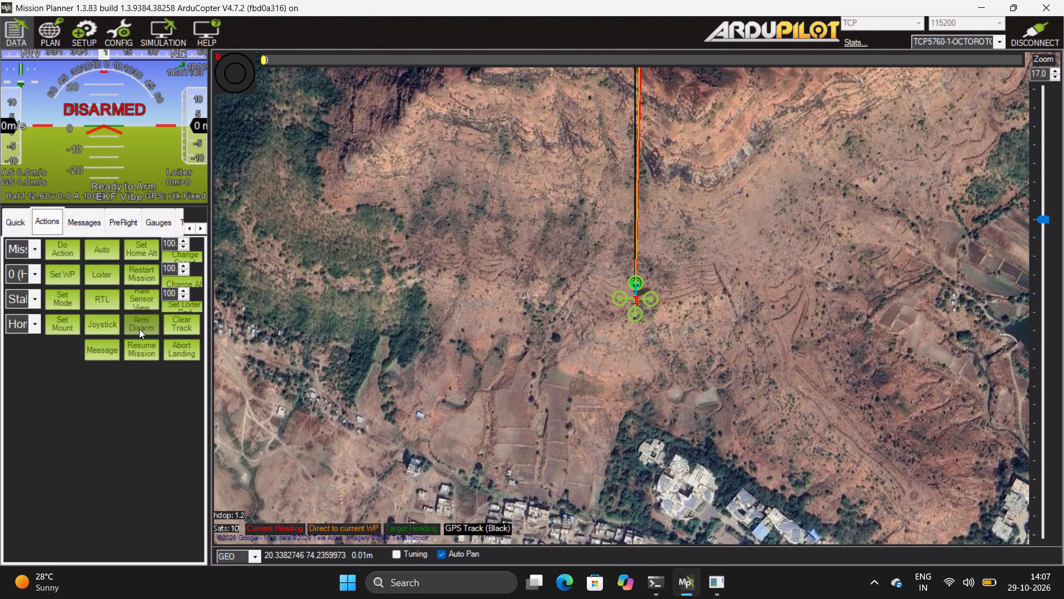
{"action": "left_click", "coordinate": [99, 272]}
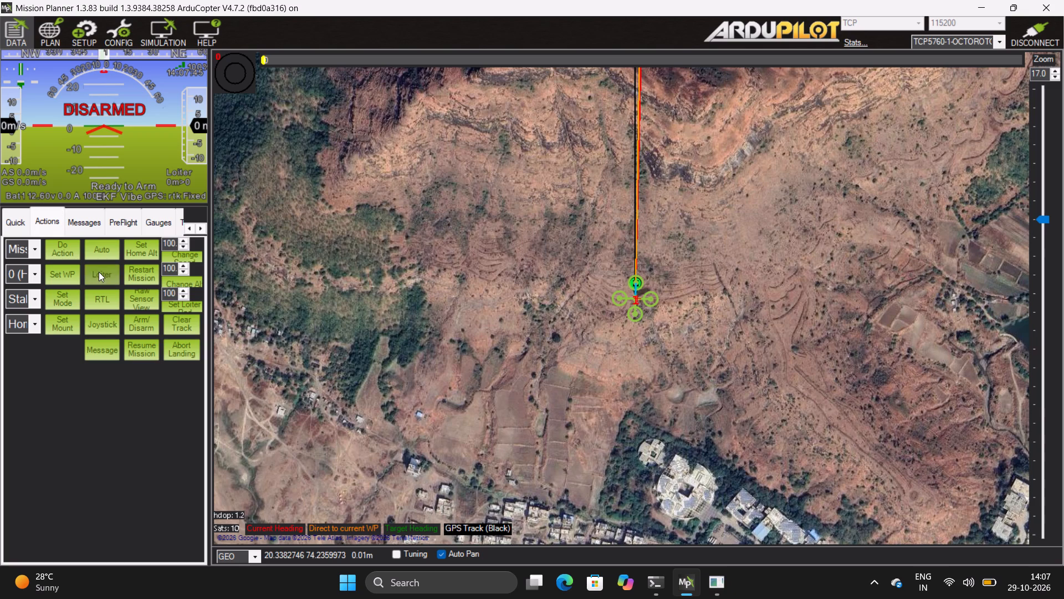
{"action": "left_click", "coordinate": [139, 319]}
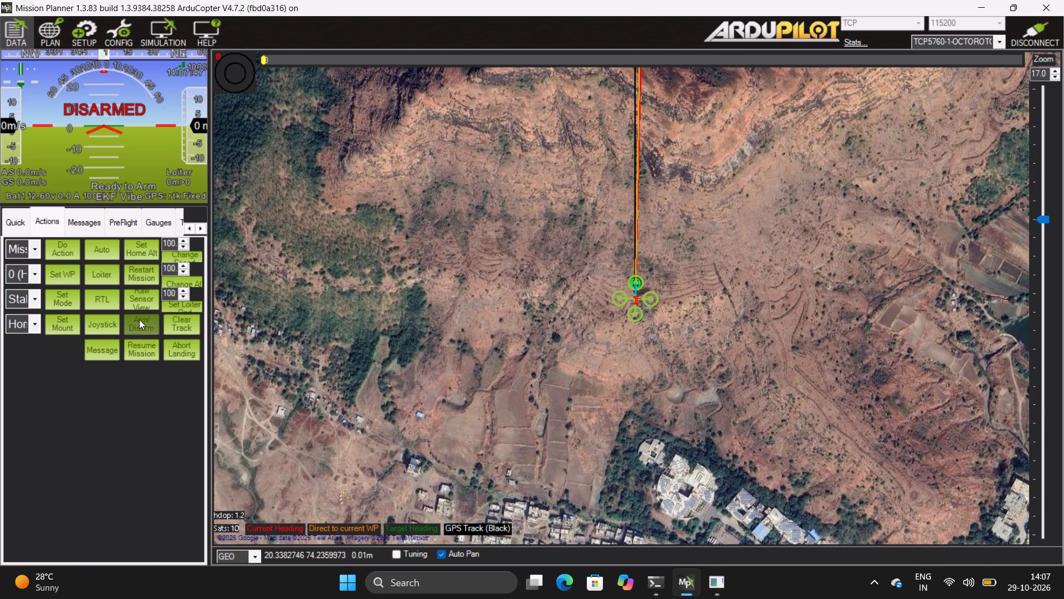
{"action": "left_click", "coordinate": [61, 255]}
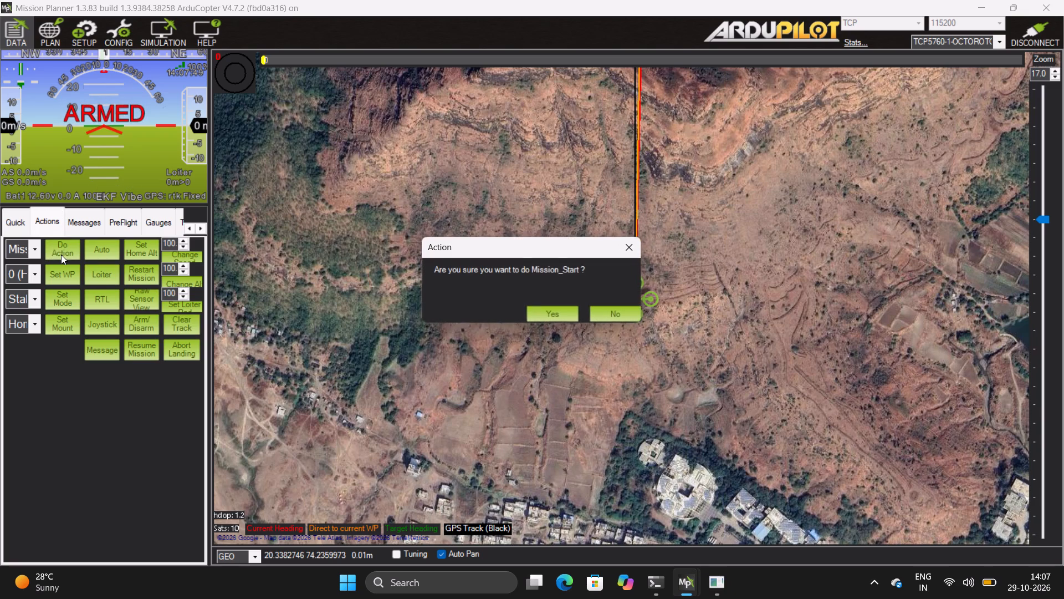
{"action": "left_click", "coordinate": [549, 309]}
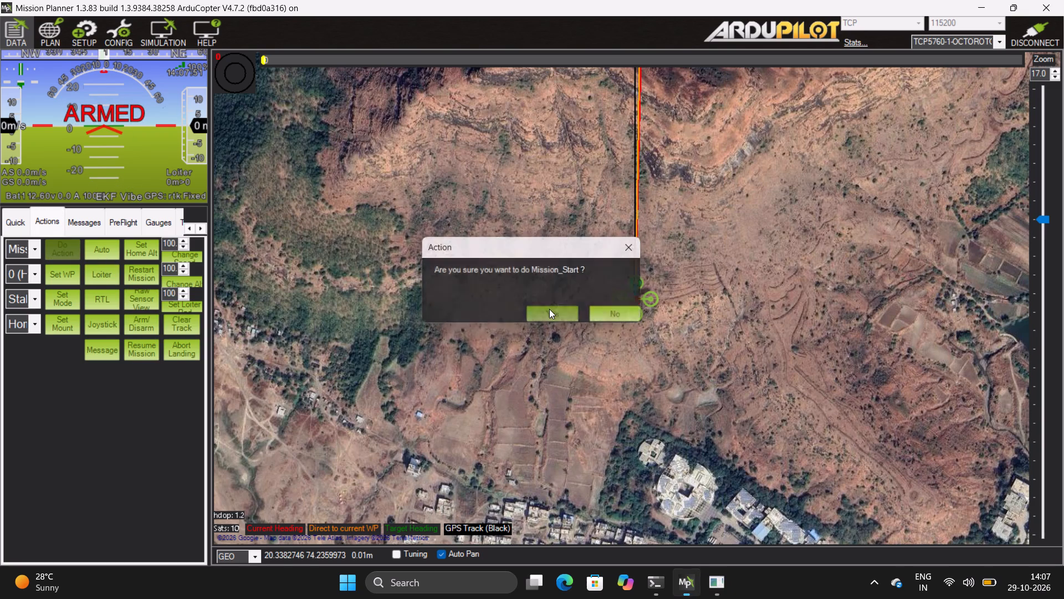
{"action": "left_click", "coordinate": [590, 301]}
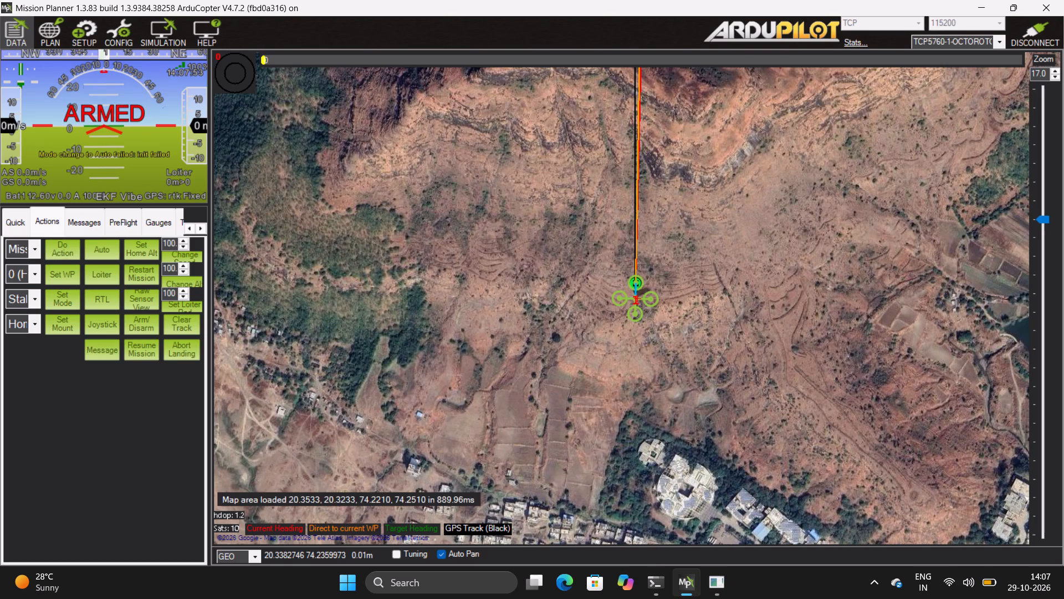
Close Mission Planner and refresh the Windows desktop.
{"action": "left_click", "coordinate": [1052, 2]}
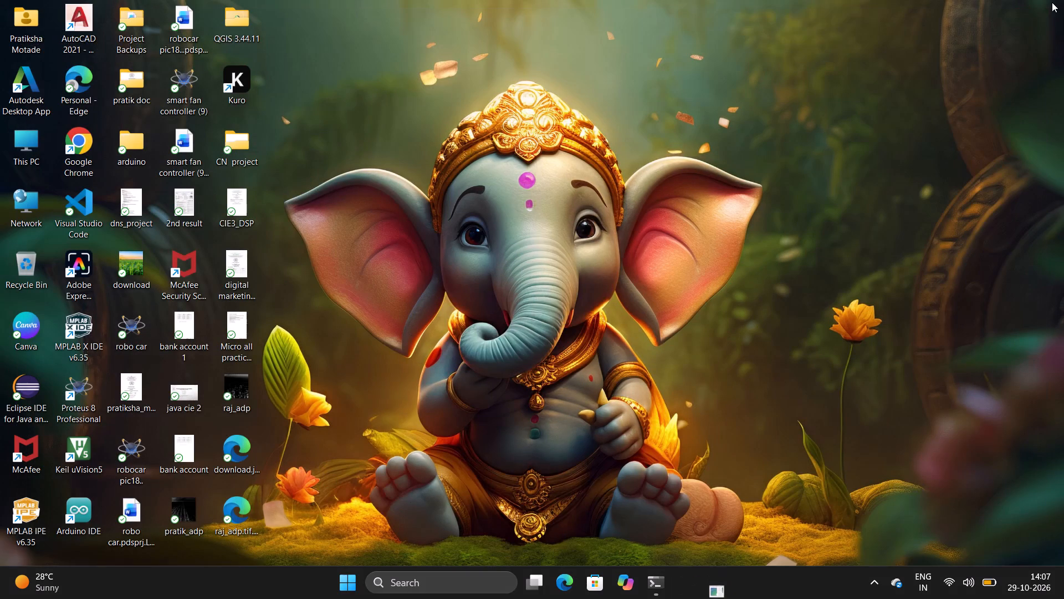
{"action": "left_click", "coordinate": [715, 336]}
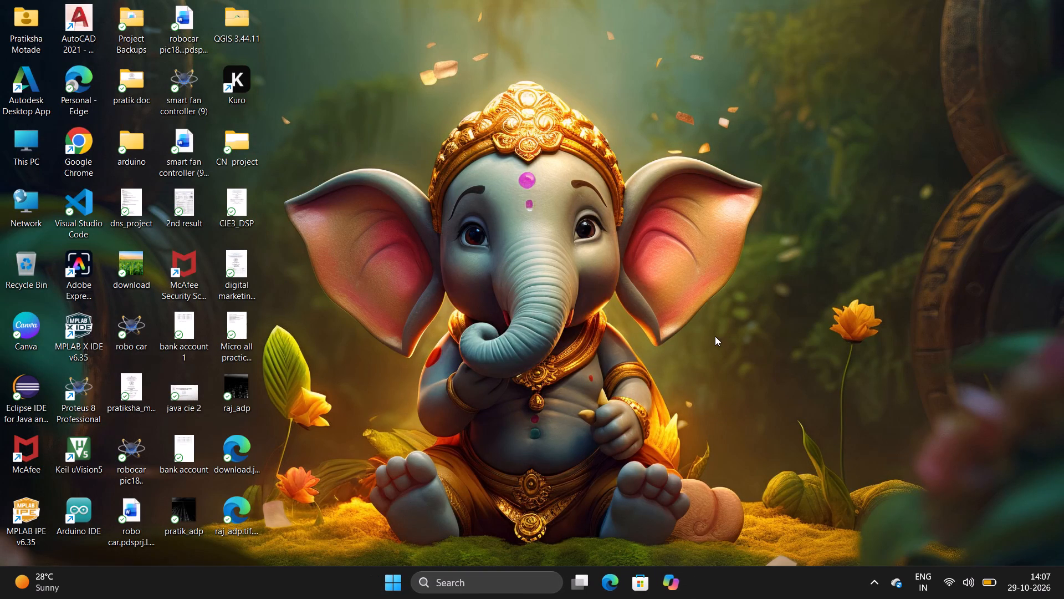
{"action": "right_click", "coordinate": [667, 303]}
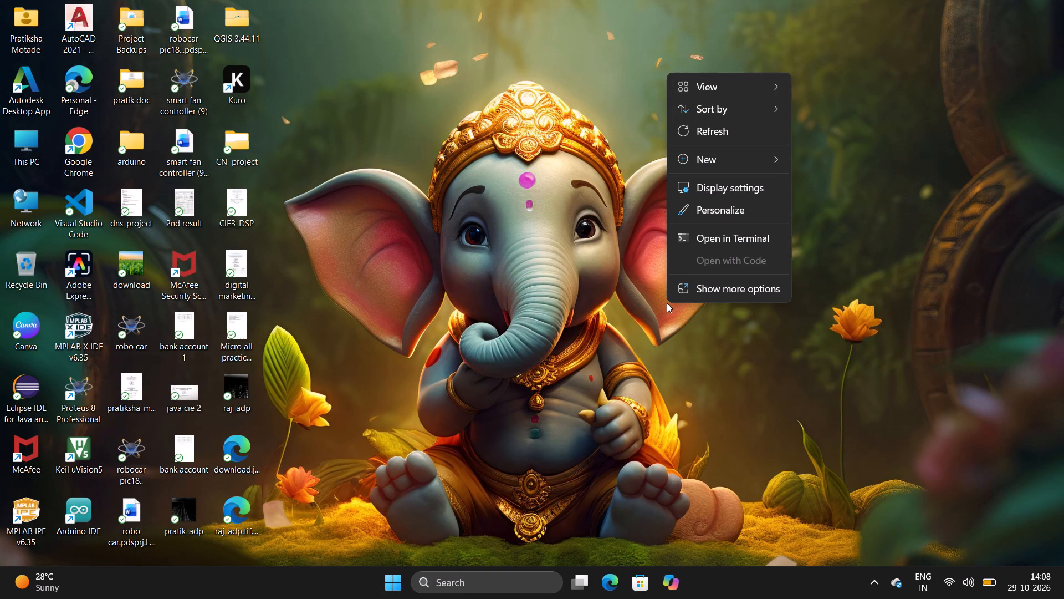
{"action": "left_click", "coordinate": [730, 128]}
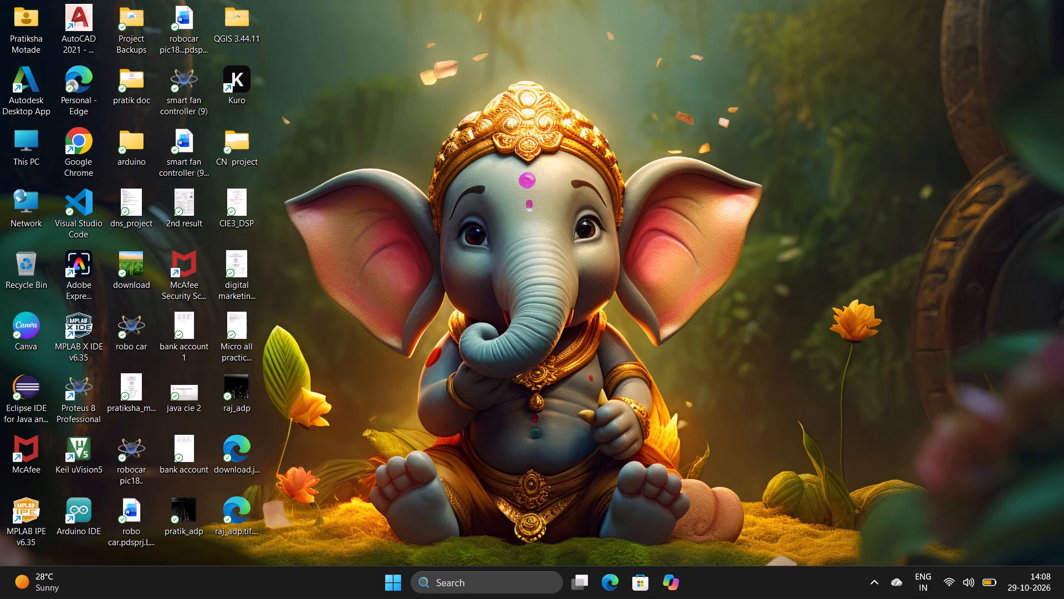
Relaunch Mission Planner from the recent Windows searches.
{"action": "left_click", "coordinate": [479, 585]}
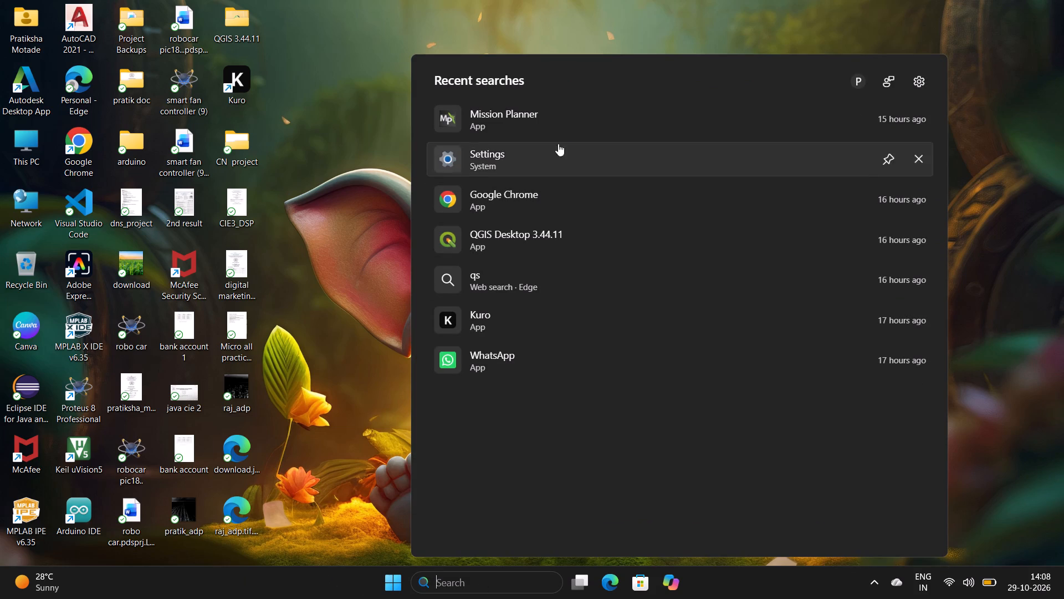
{"action": "left_click", "coordinate": [570, 118]}
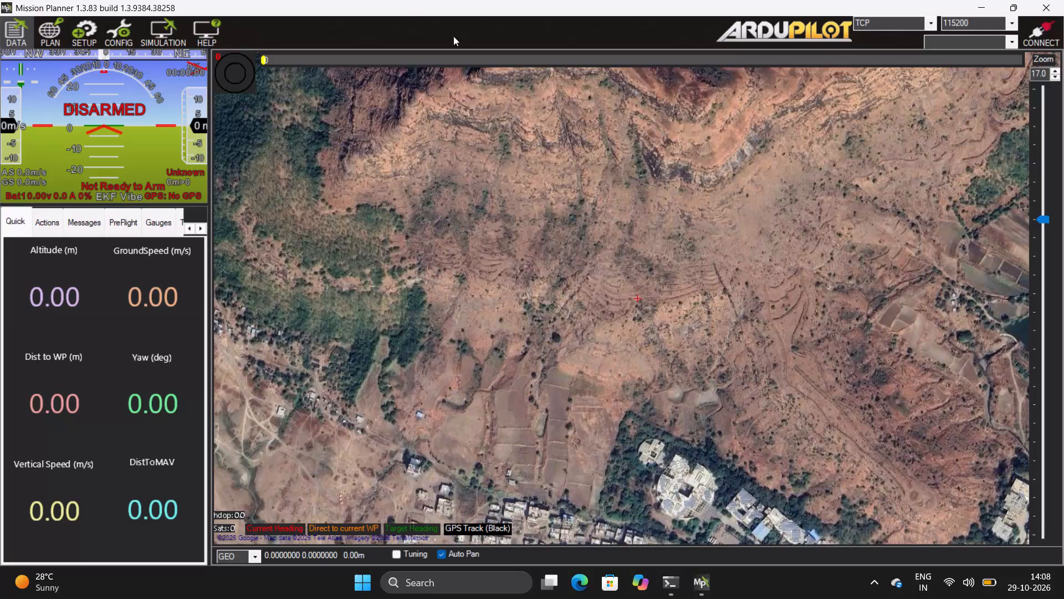
Start a stable multirotor simulation using the quad model at the existing home location.
{"action": "left_click", "coordinate": [149, 31]}
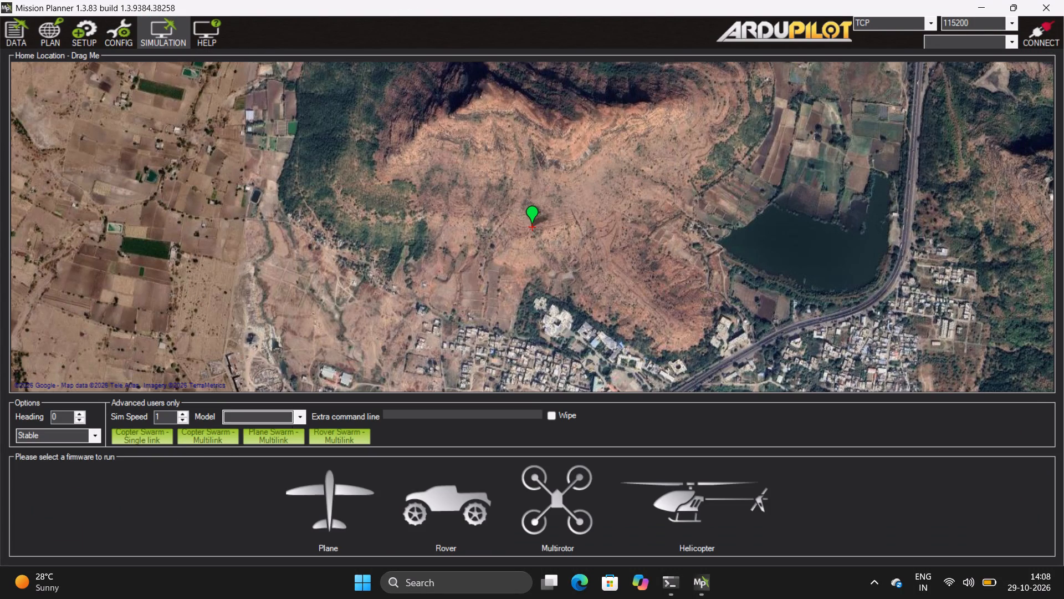
{"action": "left_click", "coordinate": [300, 416]}
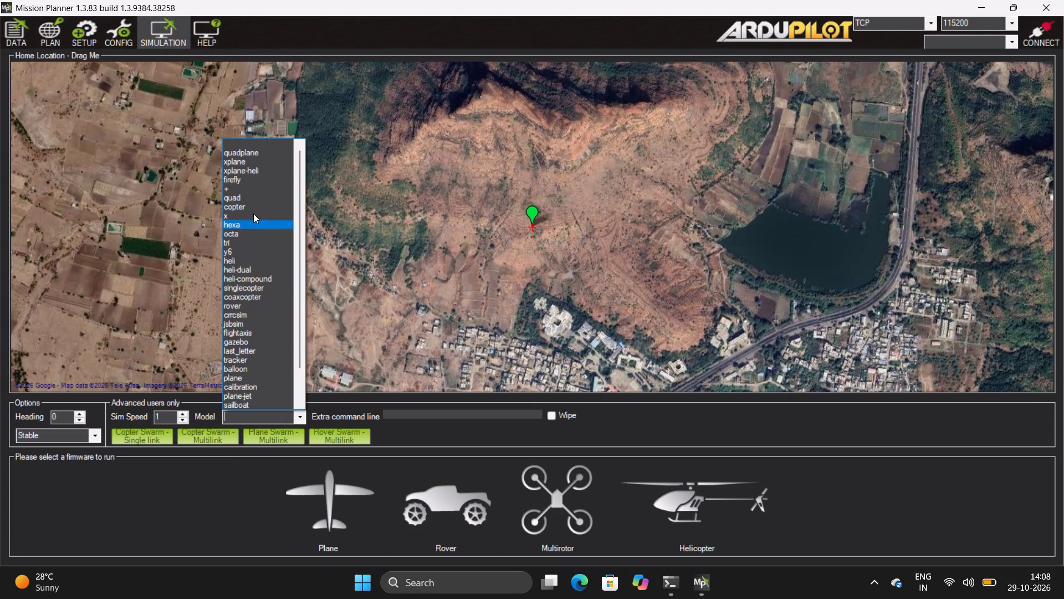
{"action": "left_click", "coordinate": [251, 197]}
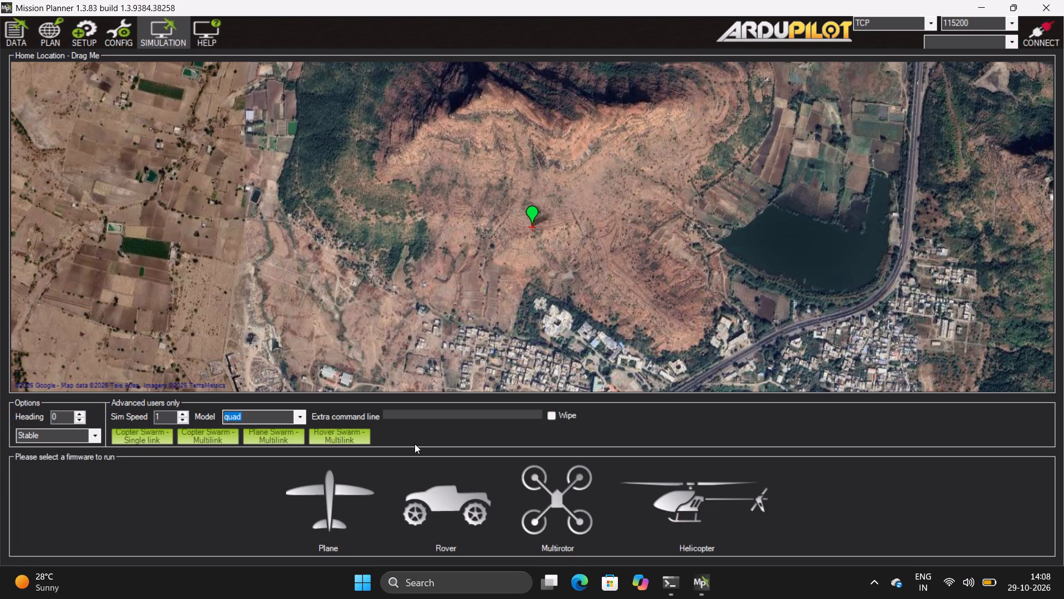
{"action": "left_click", "coordinate": [557, 514]}
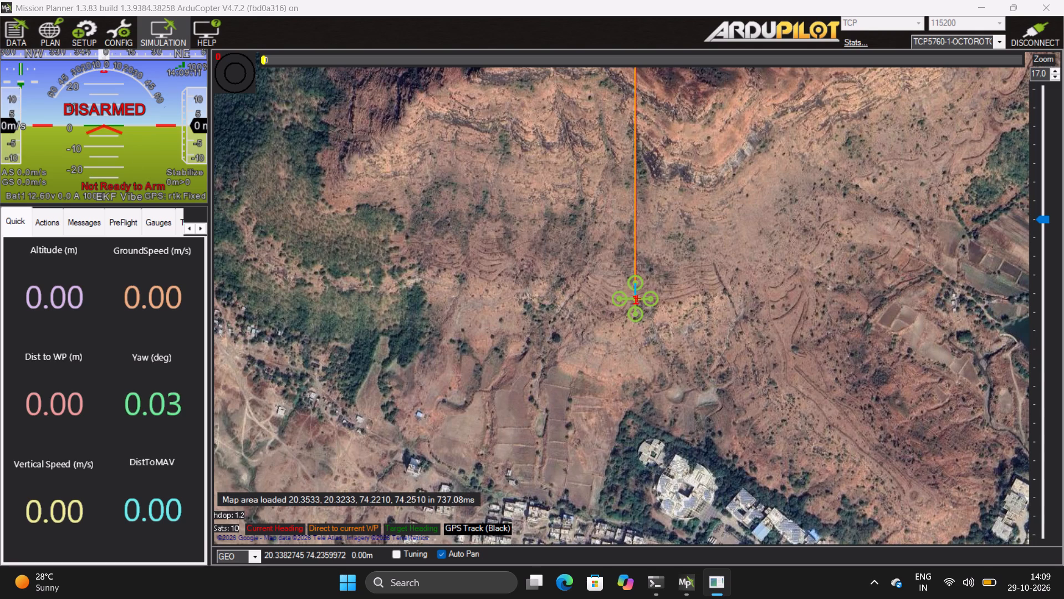
In the flight plan, set the waypoint radius to 3 and check the available altitude reference options.
{"action": "left_click", "coordinate": [51, 32]}
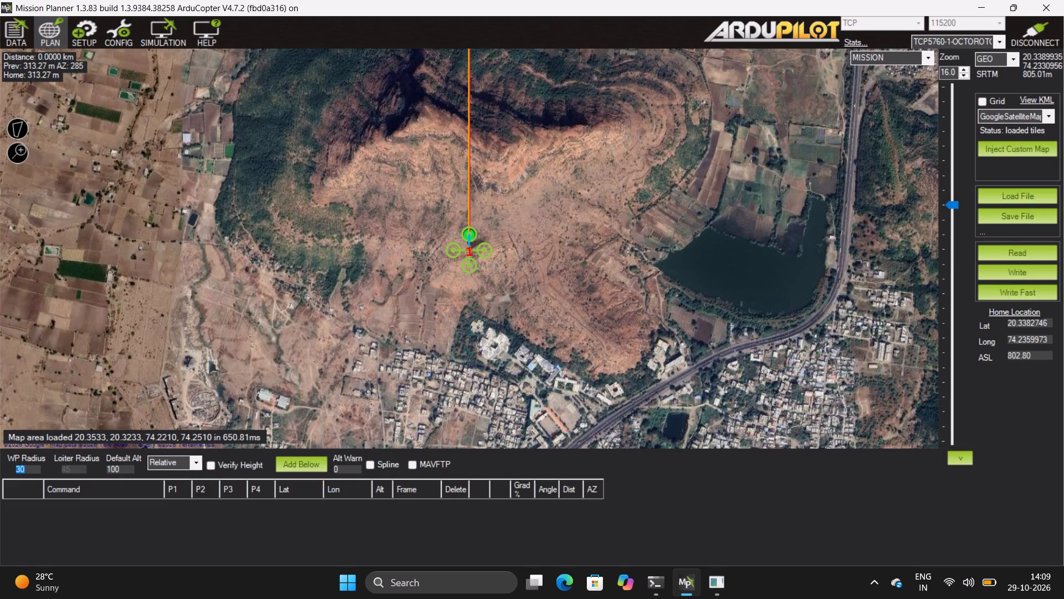
{"action": "left_click", "coordinate": [28, 469]}
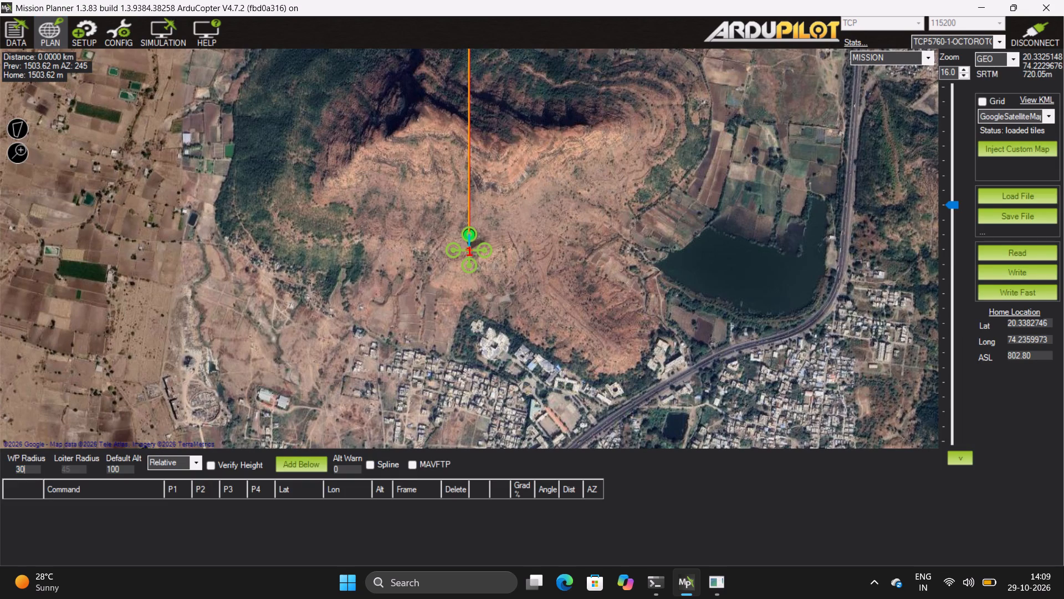
{"action": "key", "text": "BackSpace"}
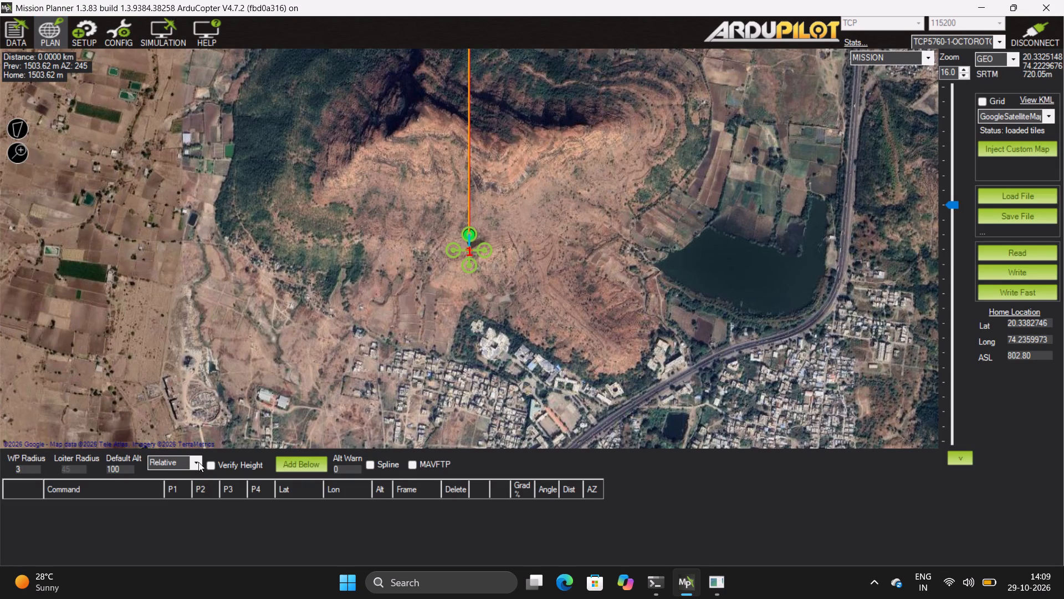
{"action": "left_click", "coordinate": [193, 460]}
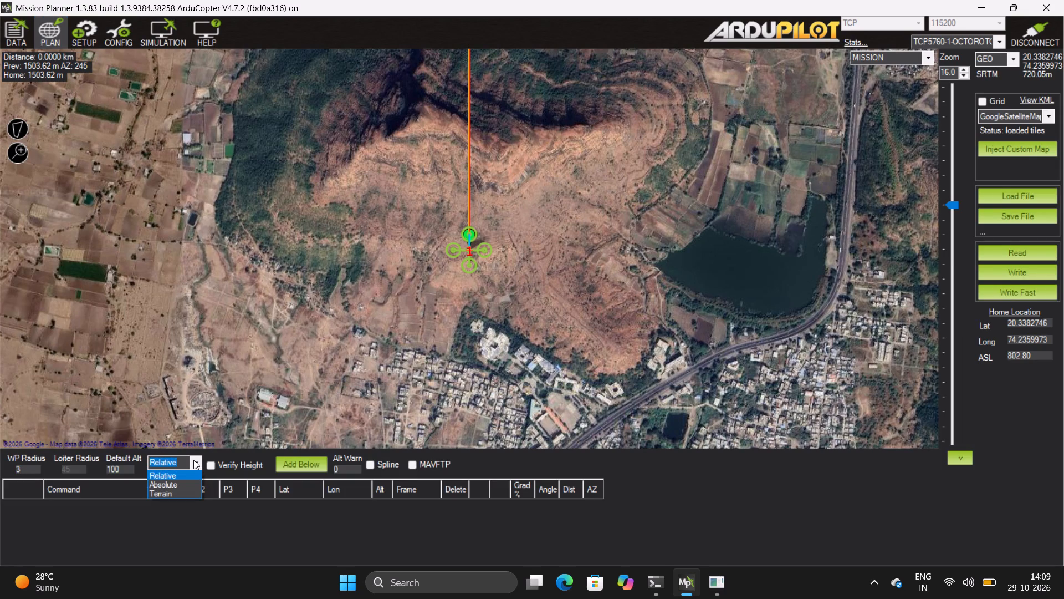
{"action": "left_click", "coordinate": [239, 405]}
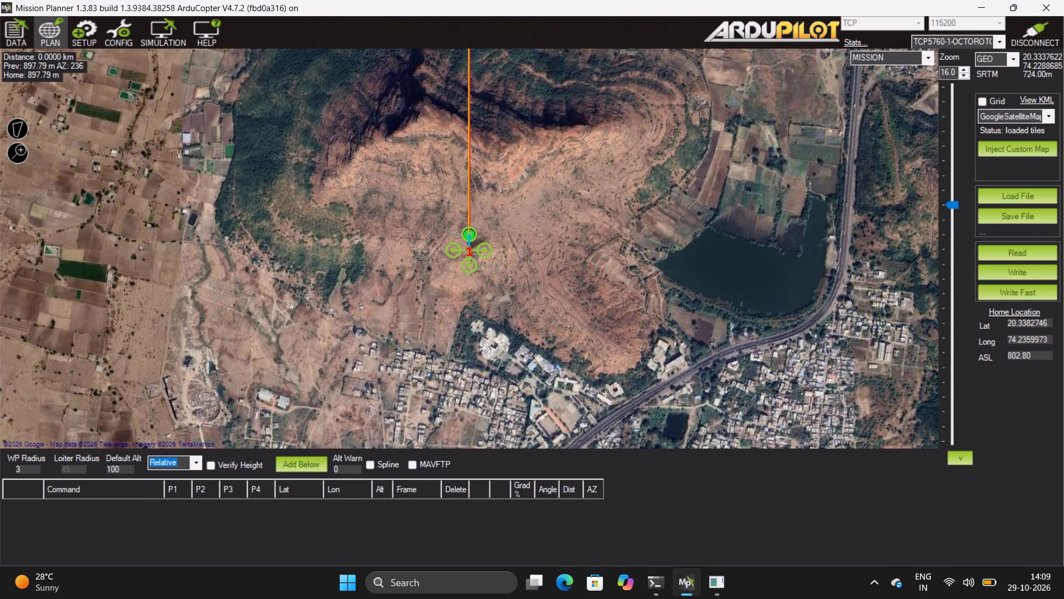
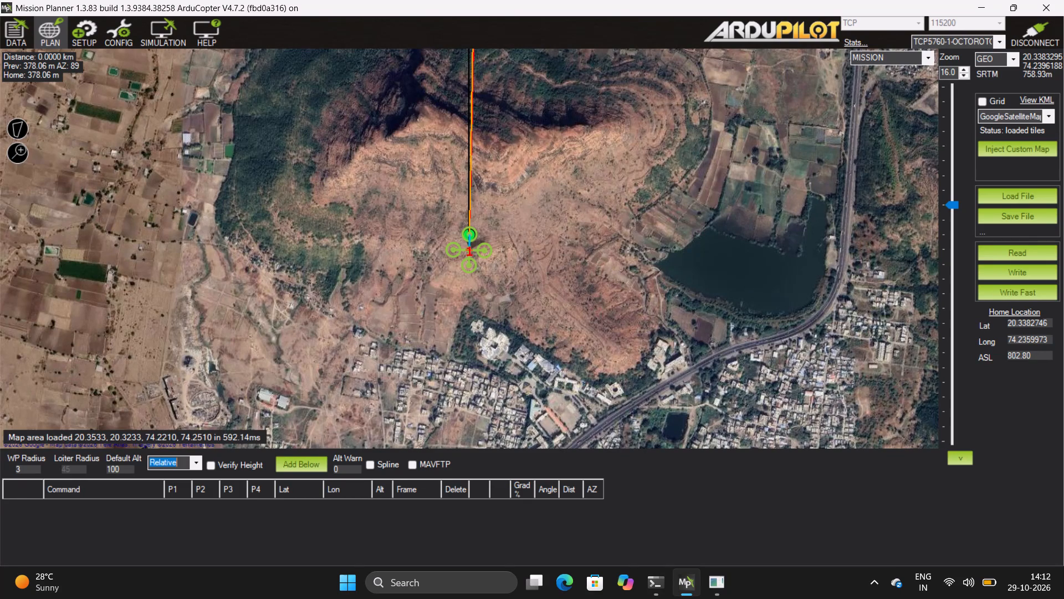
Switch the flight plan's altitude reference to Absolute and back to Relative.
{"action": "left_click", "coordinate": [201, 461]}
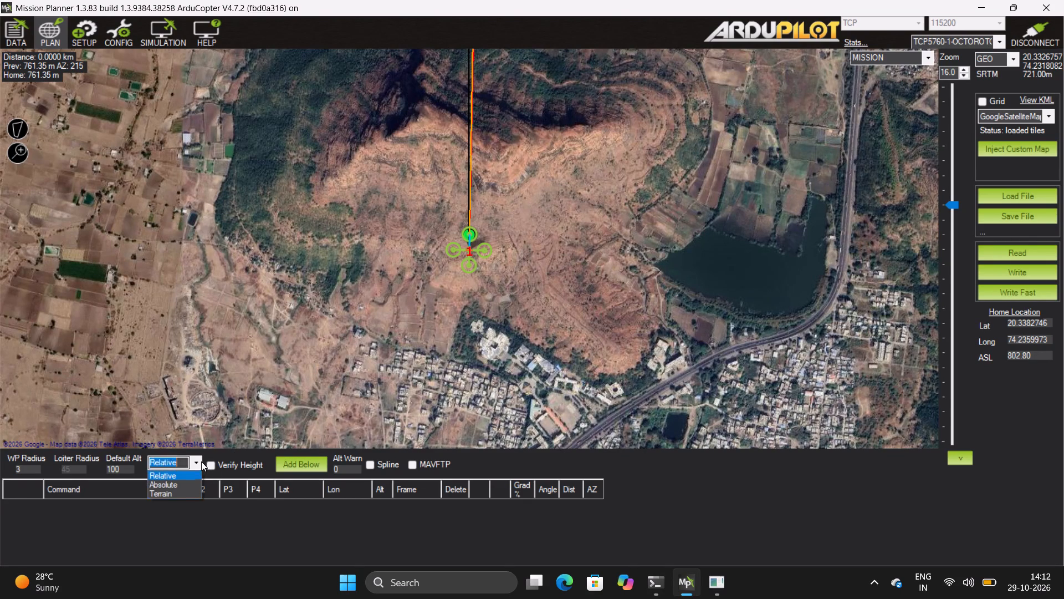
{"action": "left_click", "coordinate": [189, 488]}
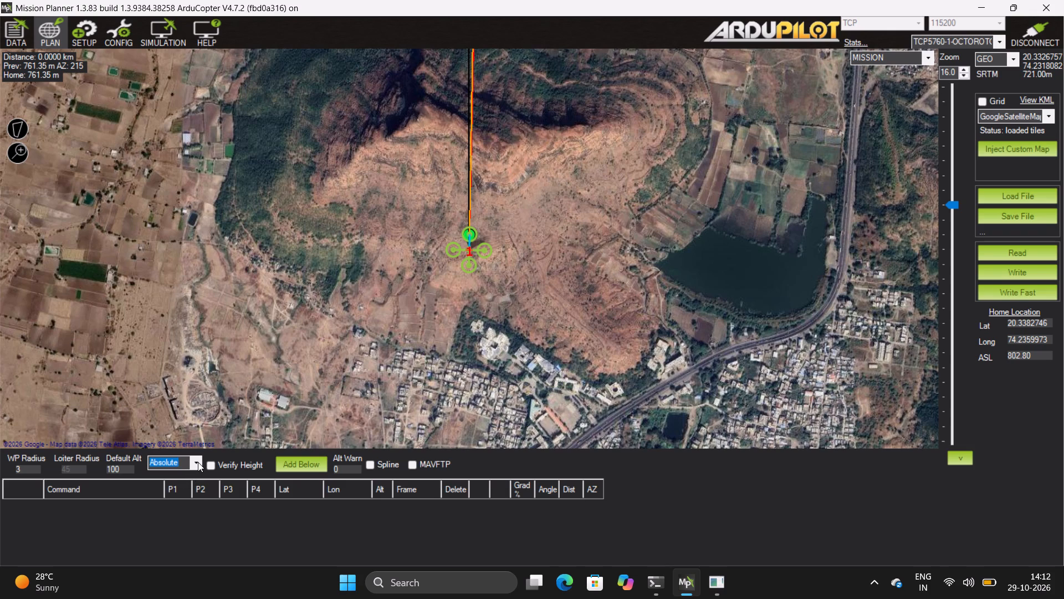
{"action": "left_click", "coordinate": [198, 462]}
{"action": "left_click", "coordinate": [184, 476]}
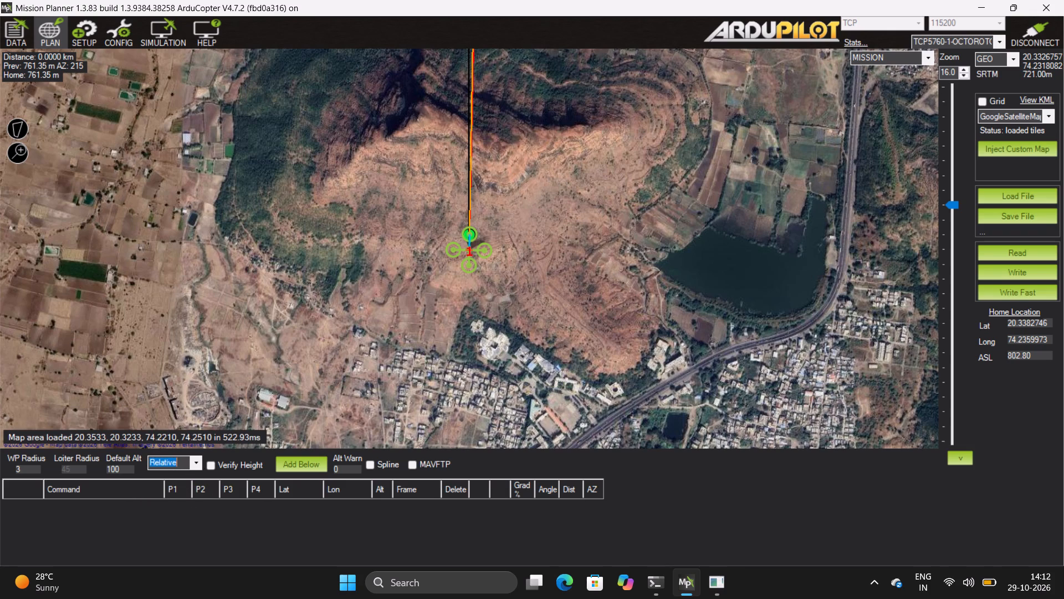
Set the flight plan's waypoint radius to 30.
{"action": "left_click", "coordinate": [29, 470]}
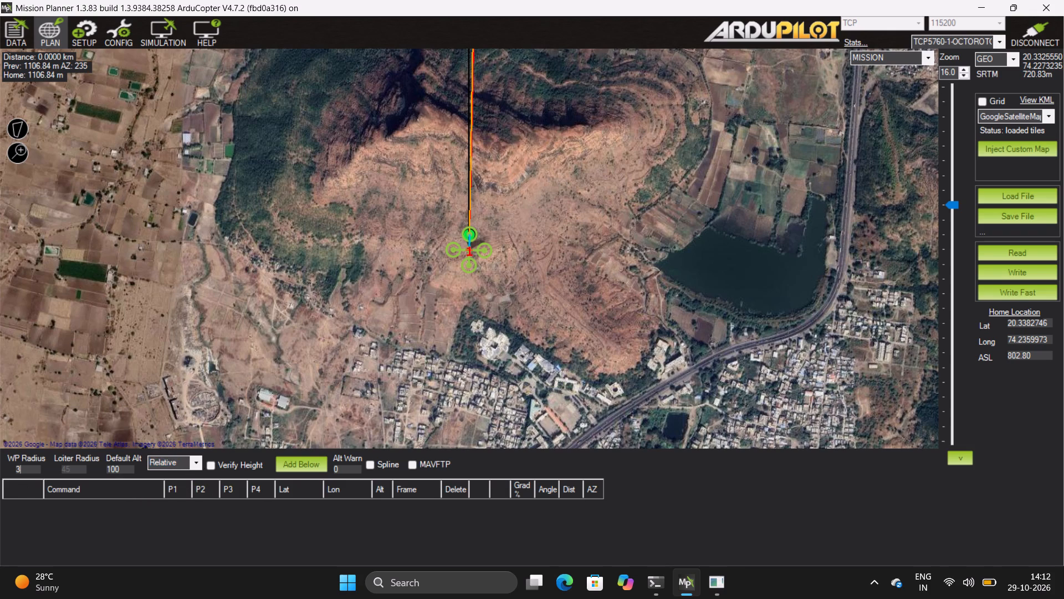
{"action": "key", "text": "0"}
{"action": "key", "text": "Return"}
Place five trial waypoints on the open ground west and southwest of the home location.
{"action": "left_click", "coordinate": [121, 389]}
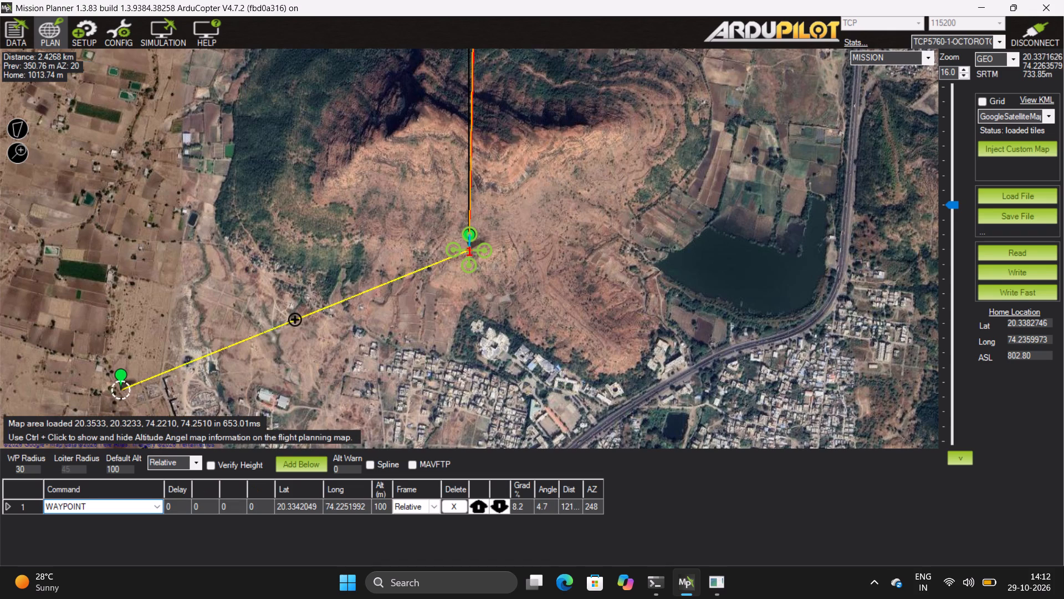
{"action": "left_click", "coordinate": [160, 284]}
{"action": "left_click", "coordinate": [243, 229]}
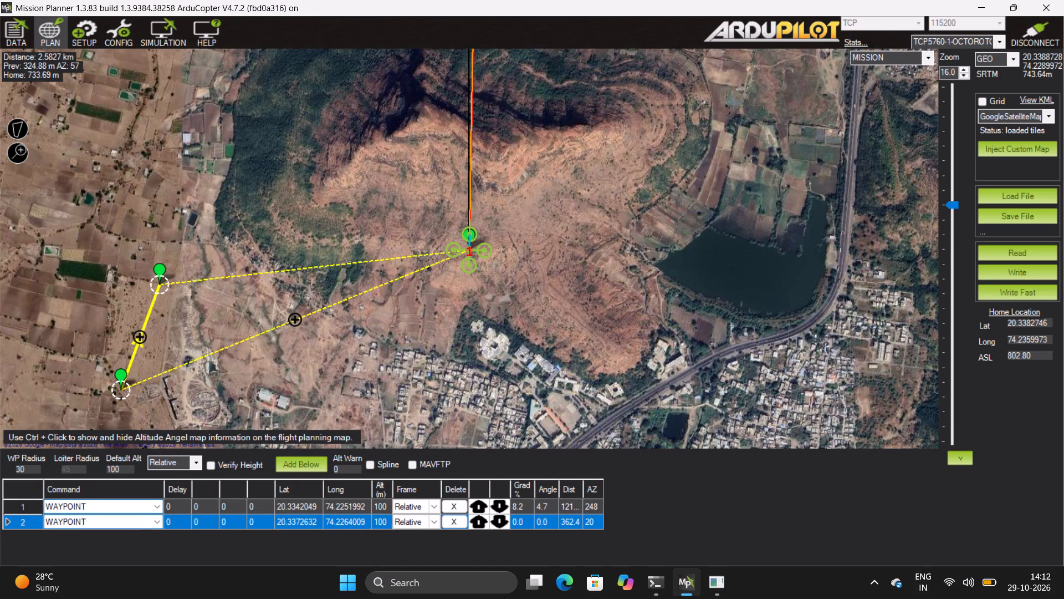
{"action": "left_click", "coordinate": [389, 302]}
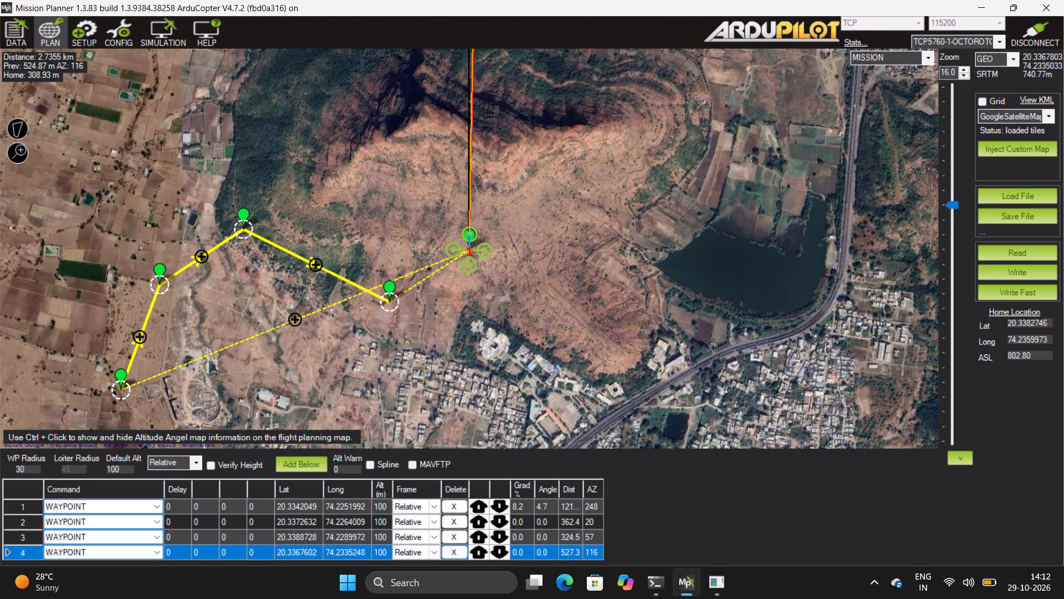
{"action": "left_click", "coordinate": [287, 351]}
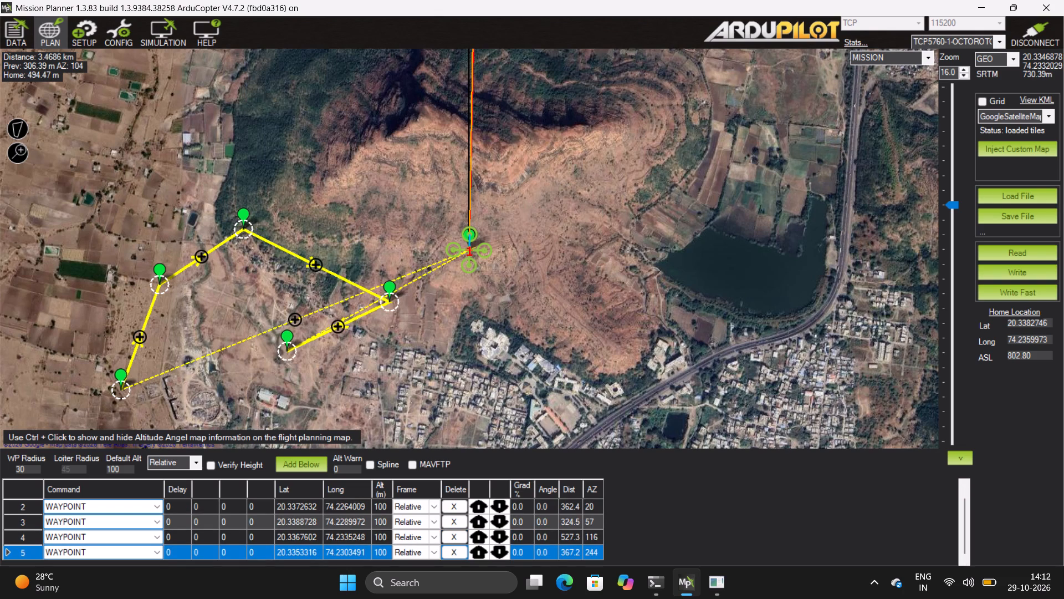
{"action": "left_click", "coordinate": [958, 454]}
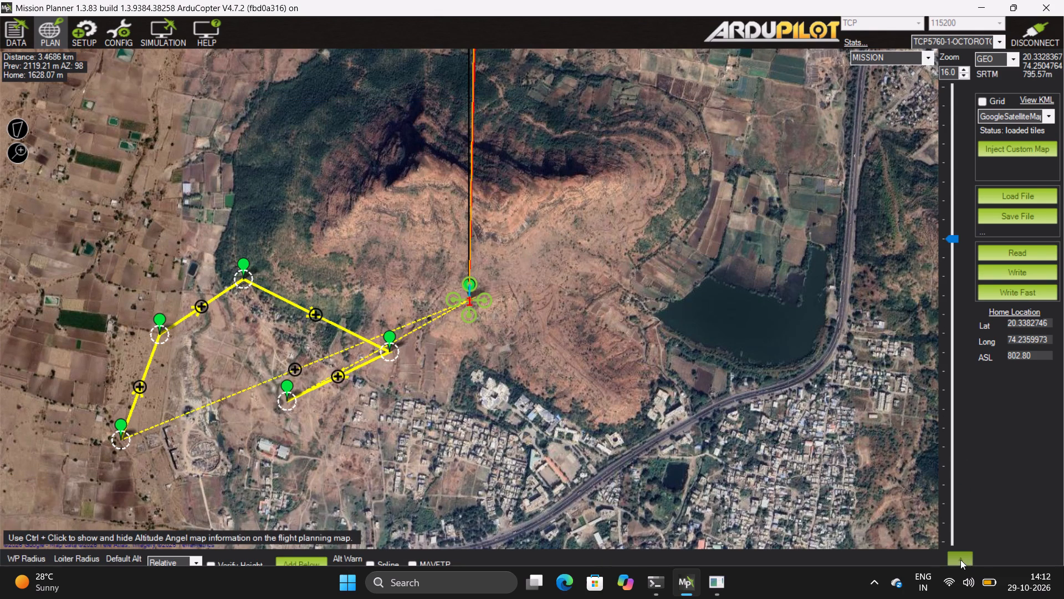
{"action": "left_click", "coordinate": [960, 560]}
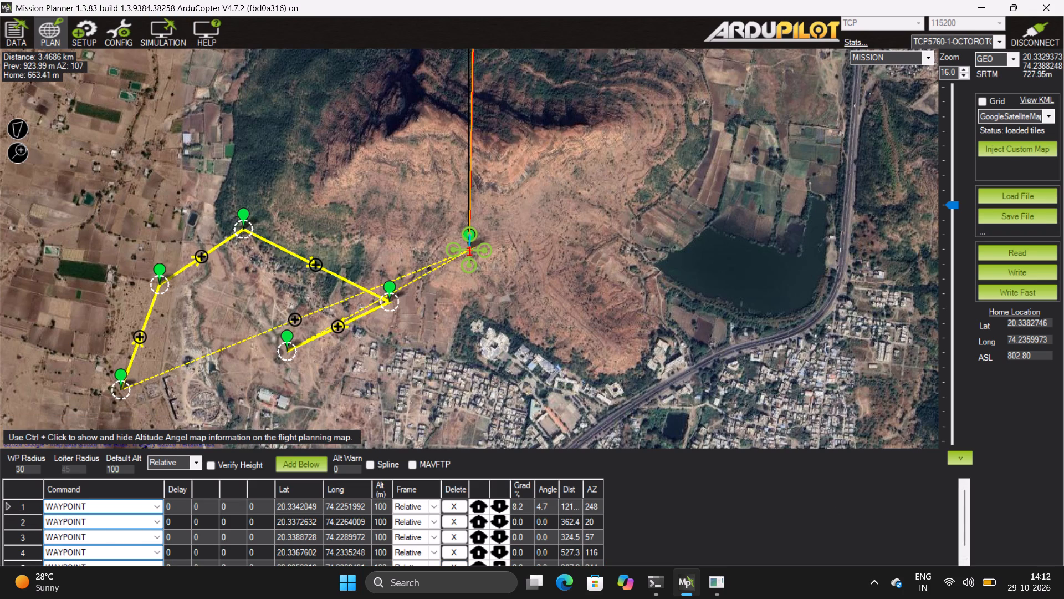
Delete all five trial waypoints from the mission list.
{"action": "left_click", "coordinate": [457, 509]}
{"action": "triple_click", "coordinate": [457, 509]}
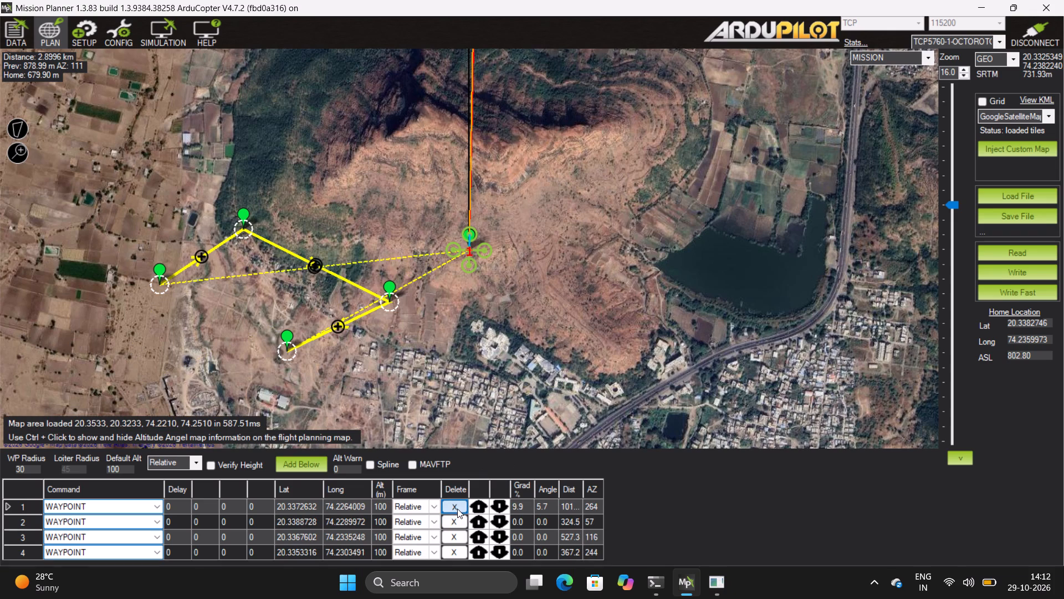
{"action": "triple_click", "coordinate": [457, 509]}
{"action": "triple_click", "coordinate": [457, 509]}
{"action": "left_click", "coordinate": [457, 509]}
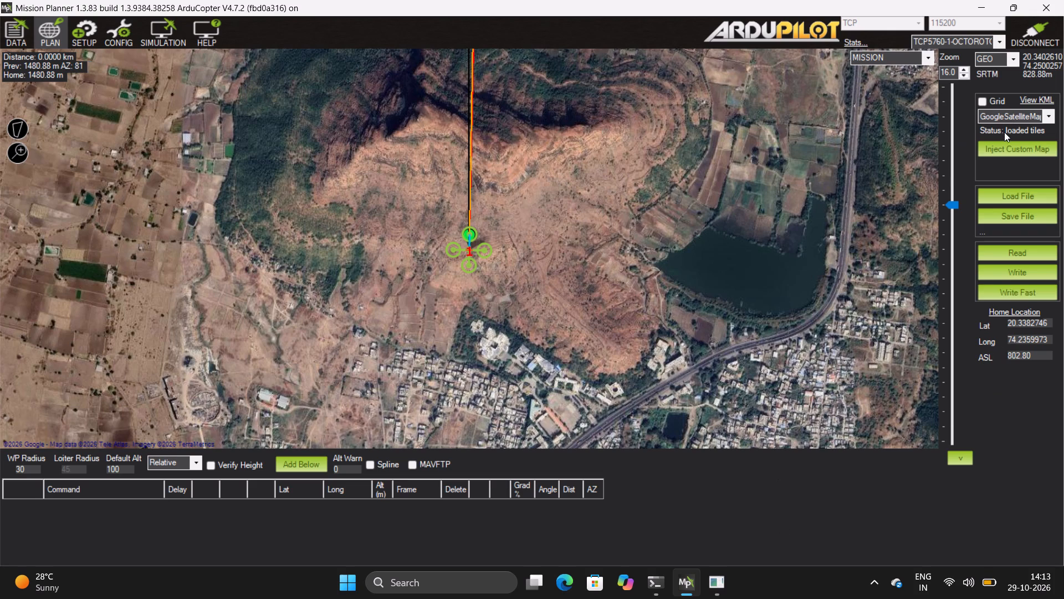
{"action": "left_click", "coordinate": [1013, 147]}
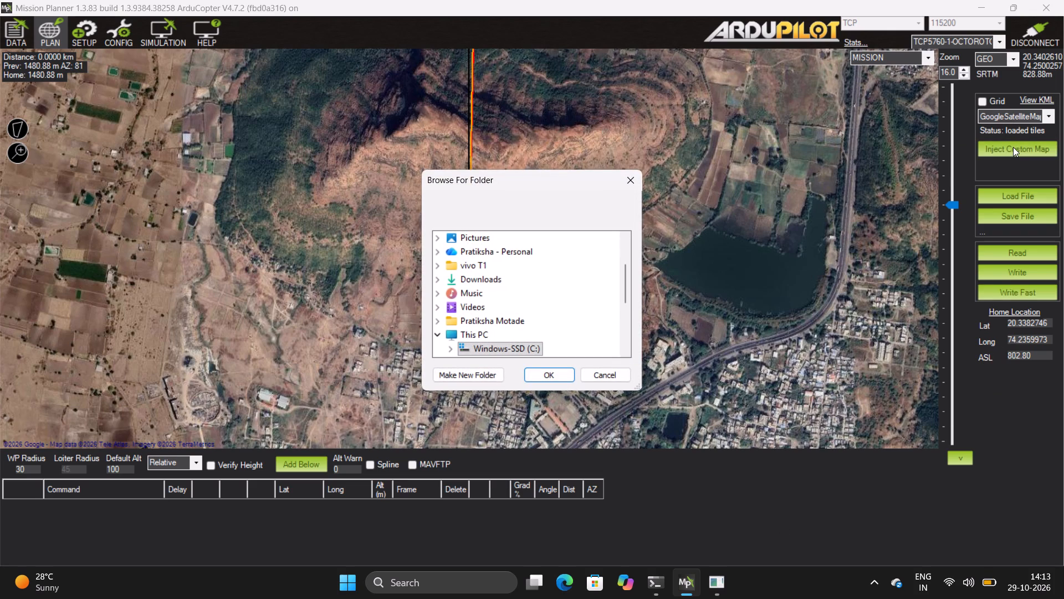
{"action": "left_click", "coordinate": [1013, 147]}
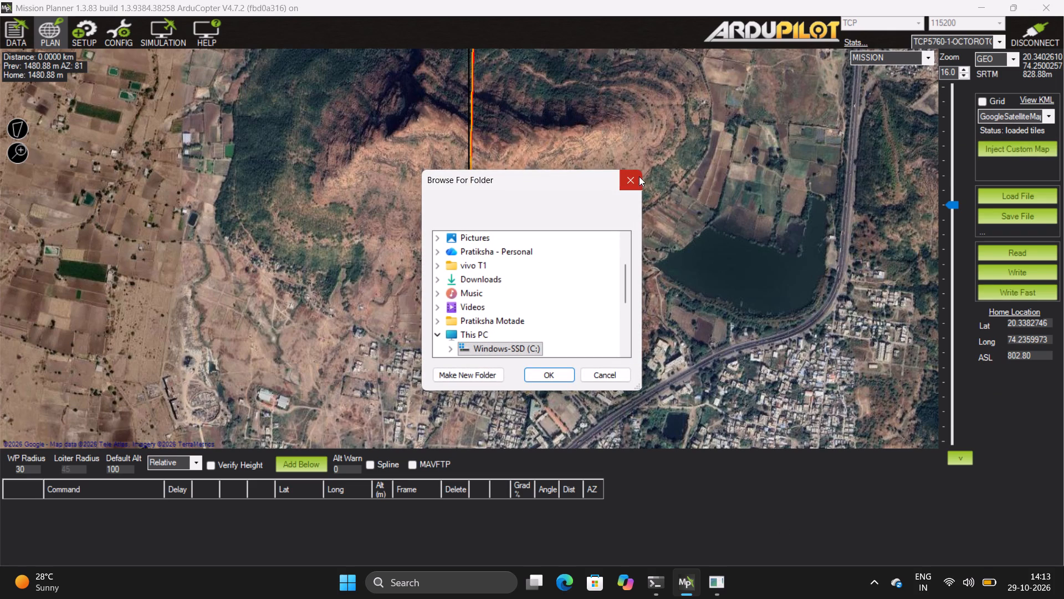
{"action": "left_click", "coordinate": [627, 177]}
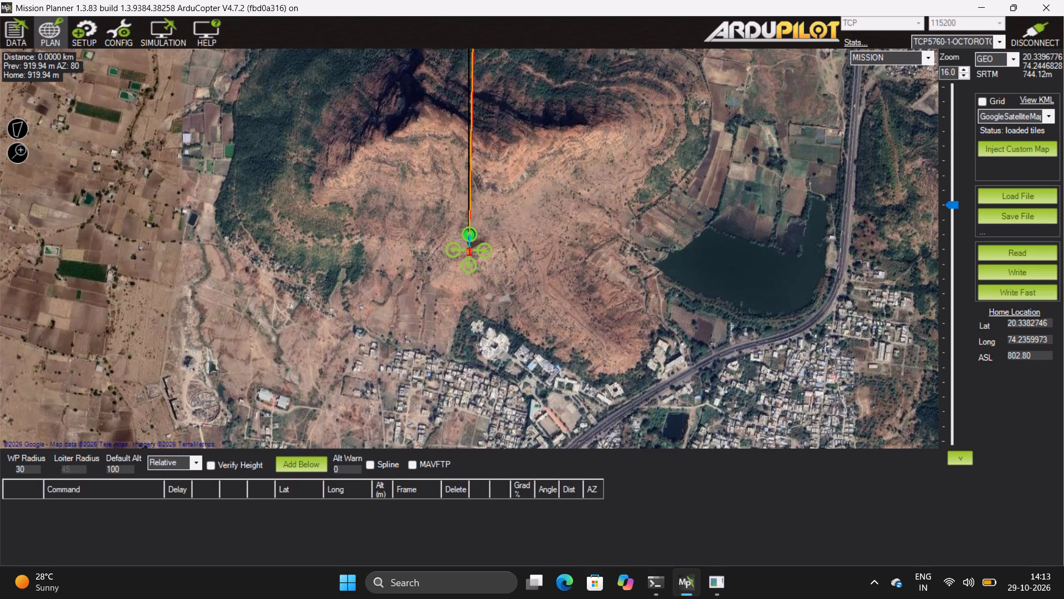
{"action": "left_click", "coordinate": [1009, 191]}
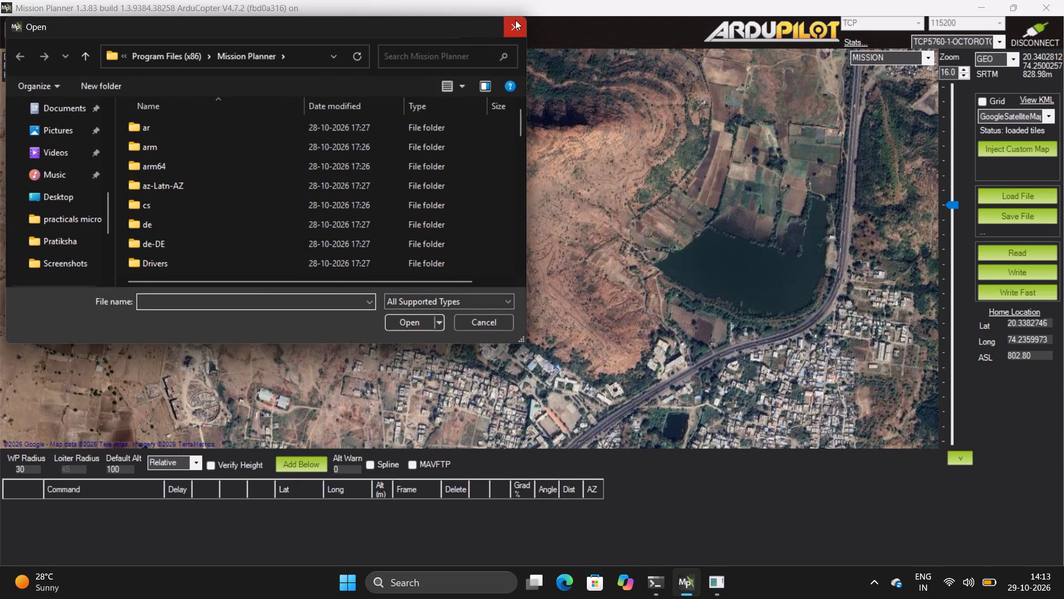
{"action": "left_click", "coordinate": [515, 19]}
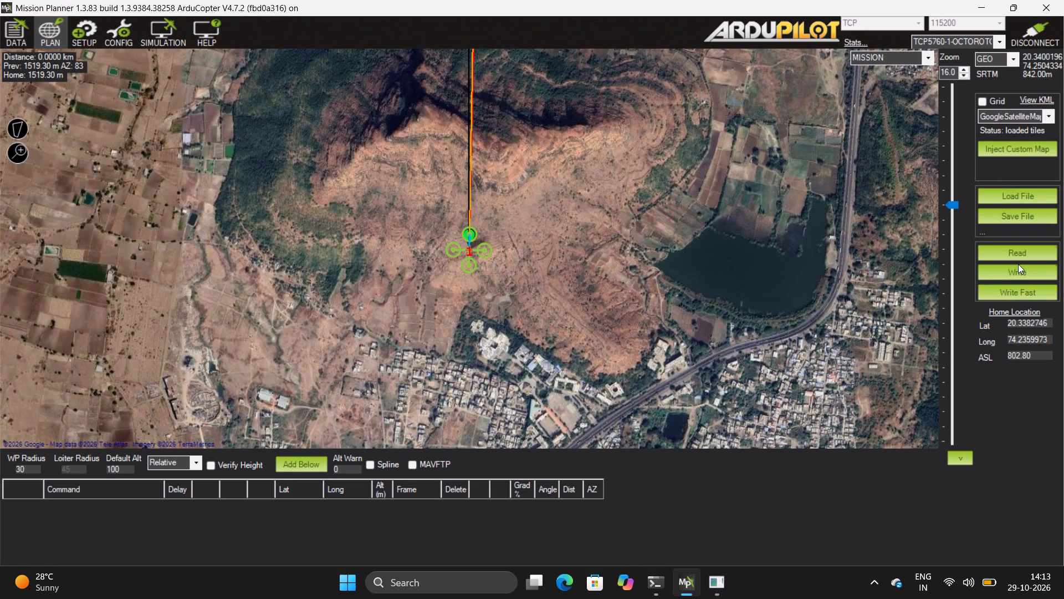
Draw a four-corner survey polygon over the rocky hillside just north of the home location.
{"action": "right_click", "coordinate": [524, 224]}
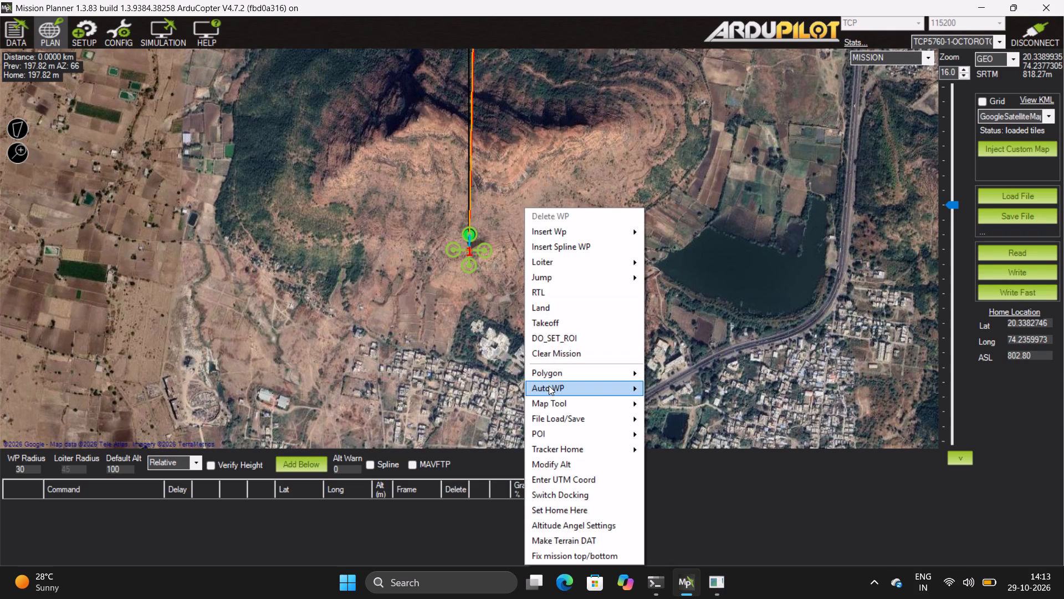
{"action": "left_click", "coordinate": [557, 372]}
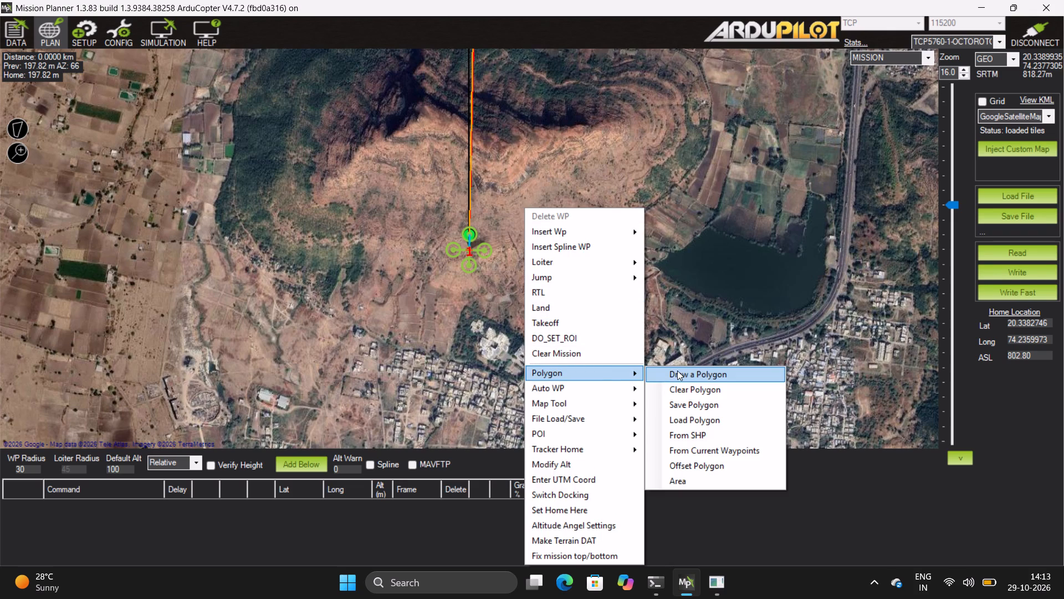
{"action": "left_click", "coordinate": [677, 370]}
{"action": "left_click", "coordinate": [338, 171]}
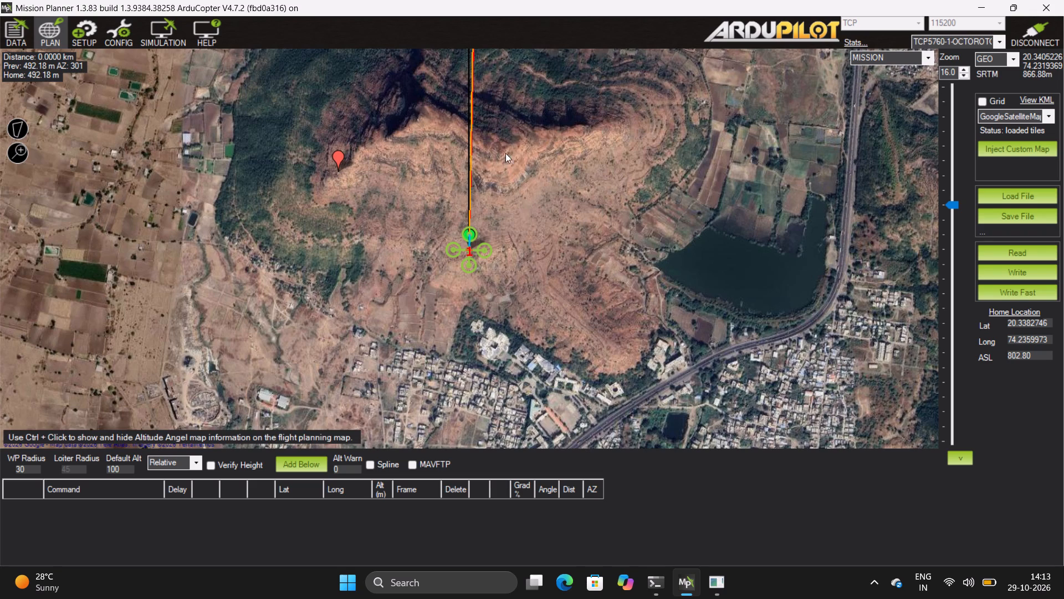
{"action": "left_click", "coordinate": [557, 155]}
{"action": "left_click", "coordinate": [571, 224]}
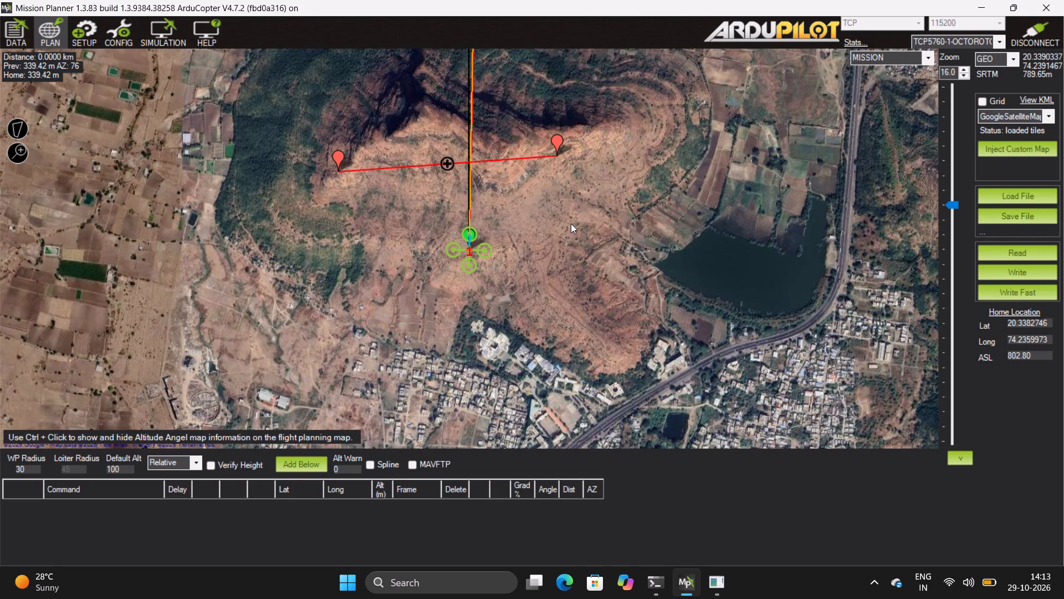
{"action": "left_click", "coordinate": [352, 229]}
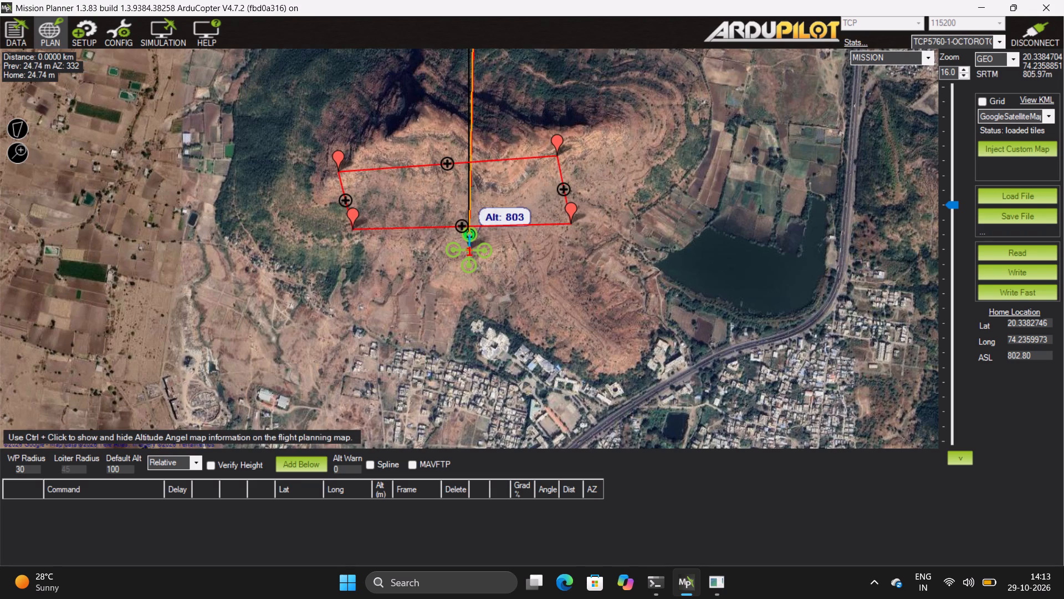
Generate a Survey (Grid) mission from the polygon using the Sony A7R camera.
{"action": "left_click", "coordinate": [336, 164]}
{"action": "left_click", "coordinate": [336, 159]}
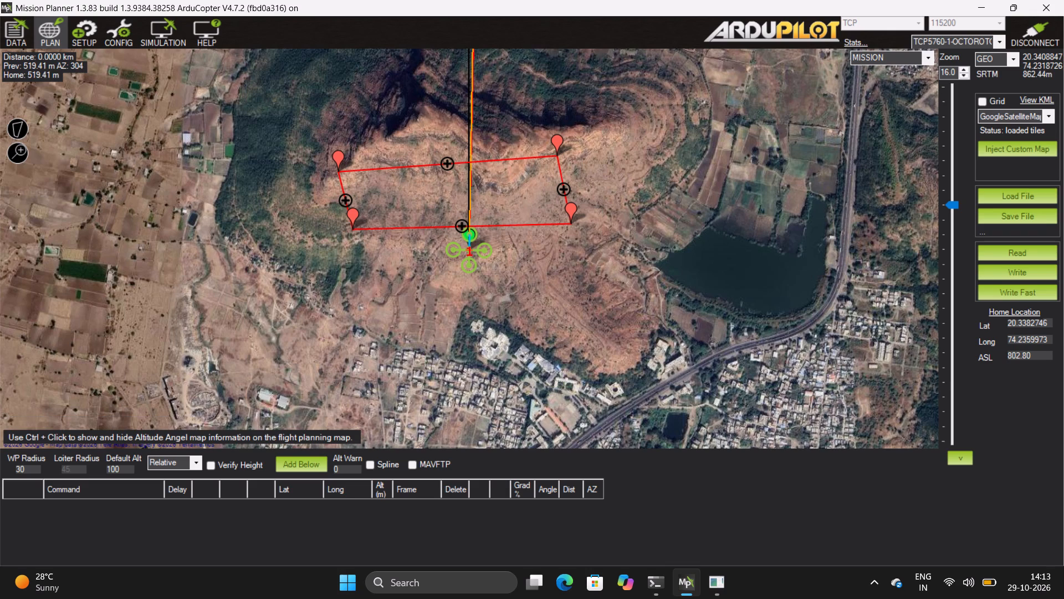
{"action": "right_click", "coordinate": [336, 159]}
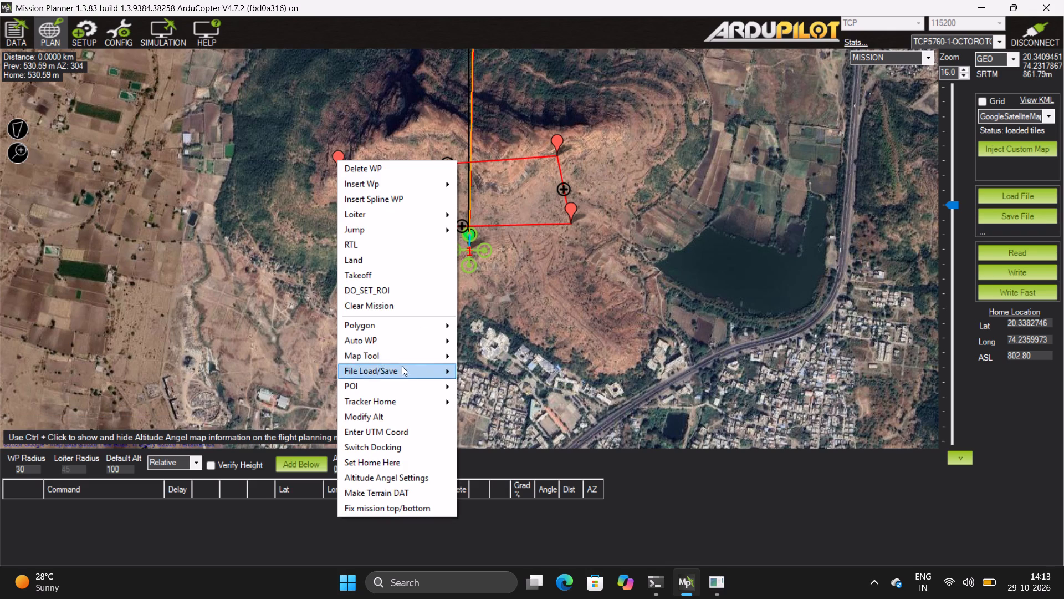
{"action": "left_click", "coordinate": [405, 338]}
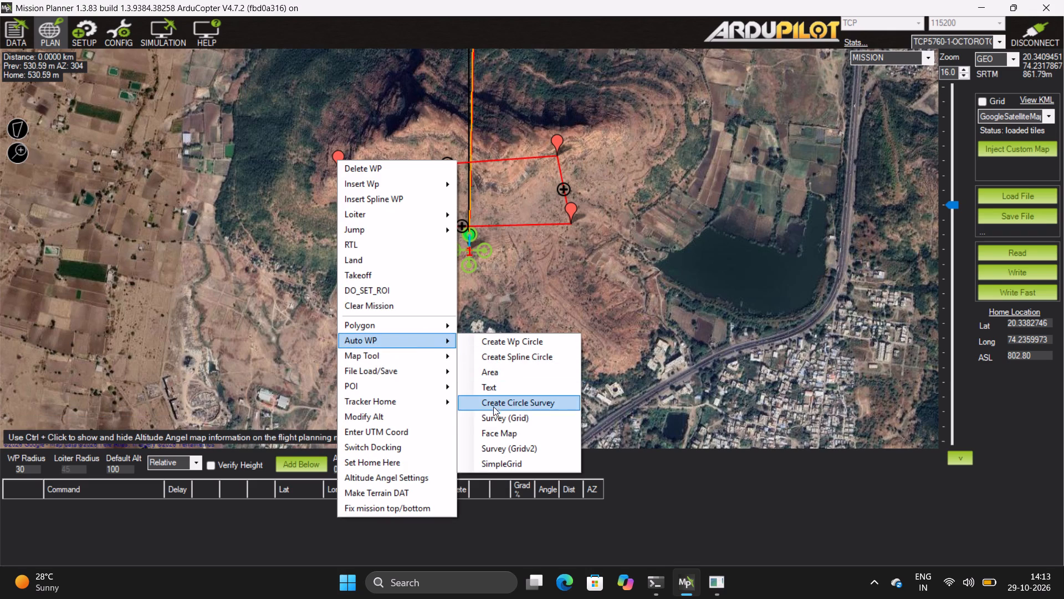
{"action": "left_click", "coordinate": [503, 416]}
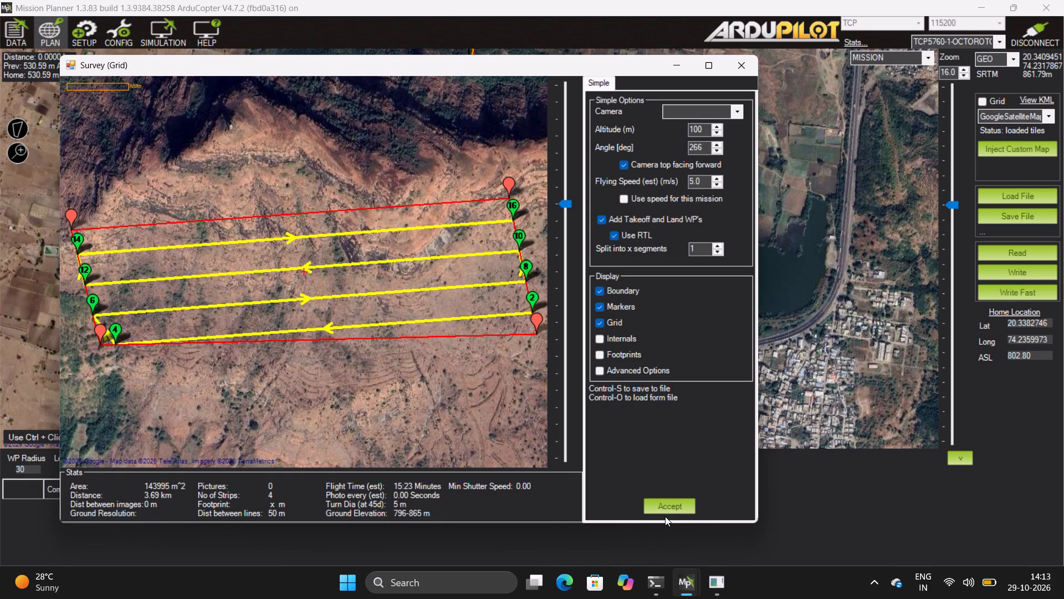
{"action": "left_click", "coordinate": [735, 109]}
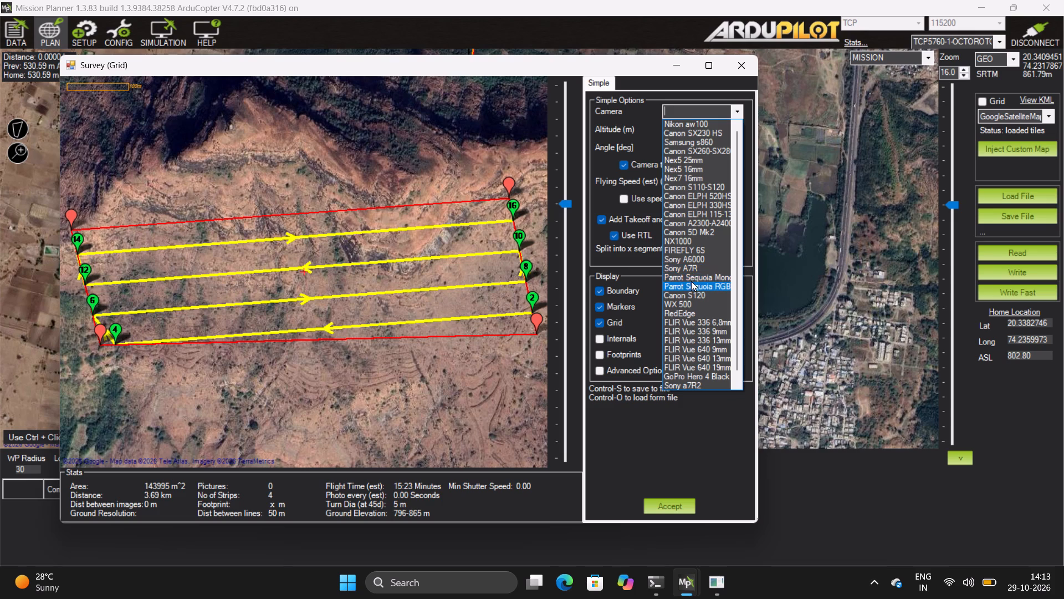
{"action": "left_click", "coordinate": [690, 267]}
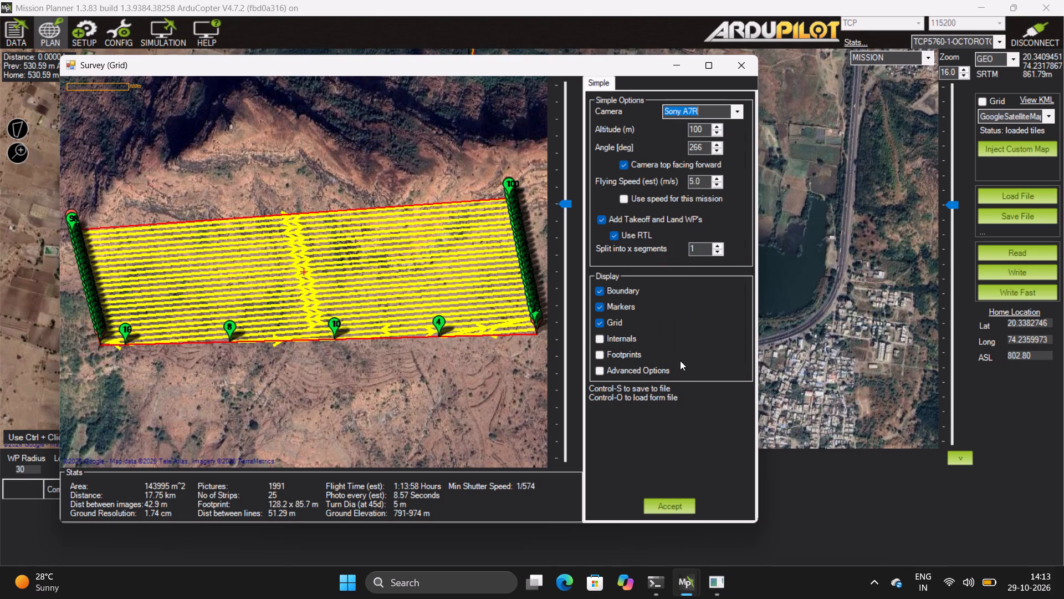
{"action": "left_click", "coordinate": [731, 115]}
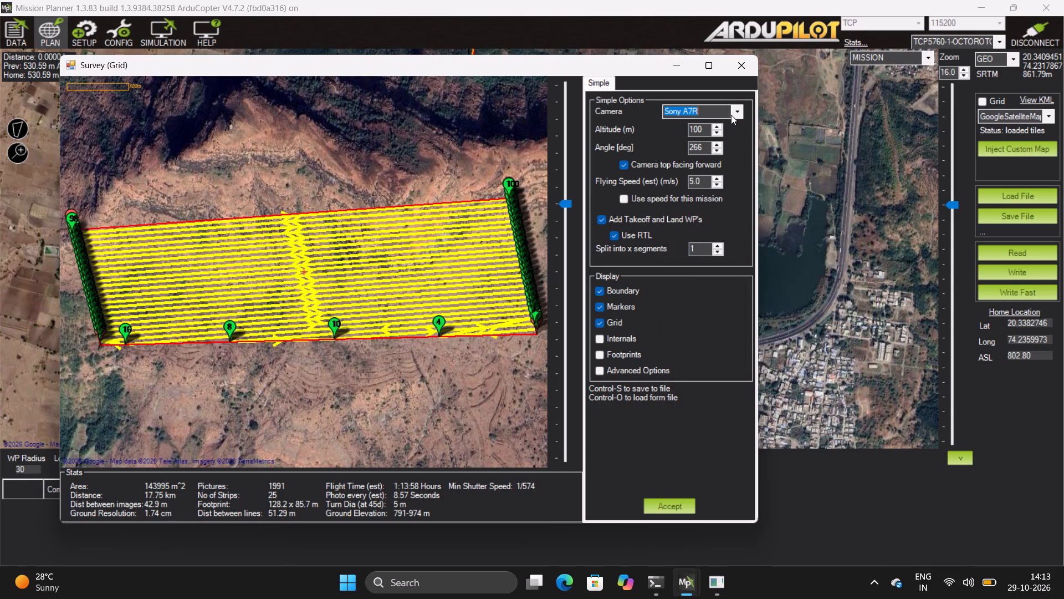
{"action": "left_click", "coordinate": [665, 503]}
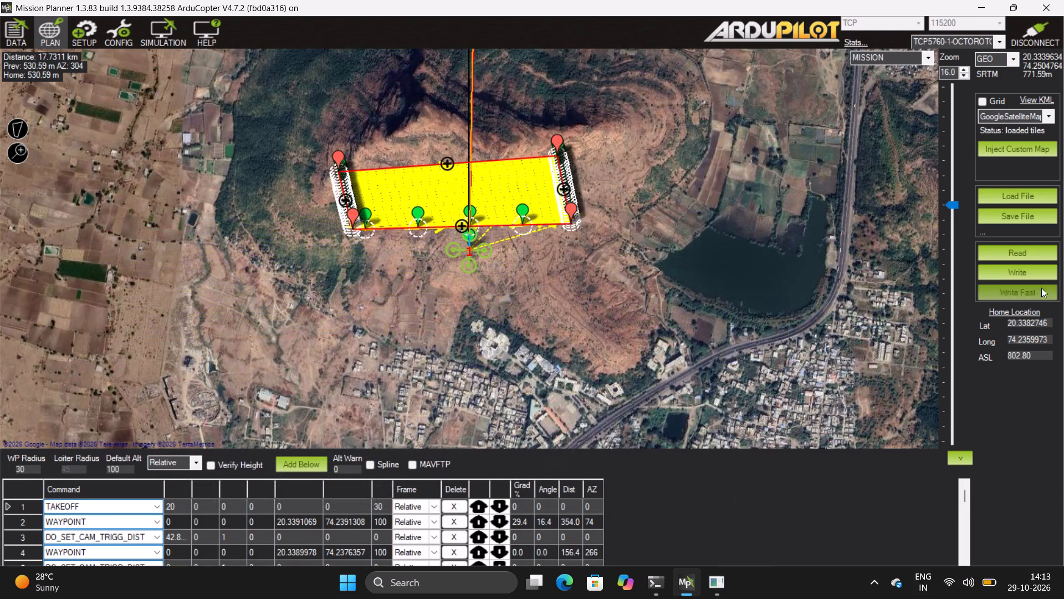
Write the survey mission to the simulated vehicle.
{"action": "left_click", "coordinate": [1023, 276]}
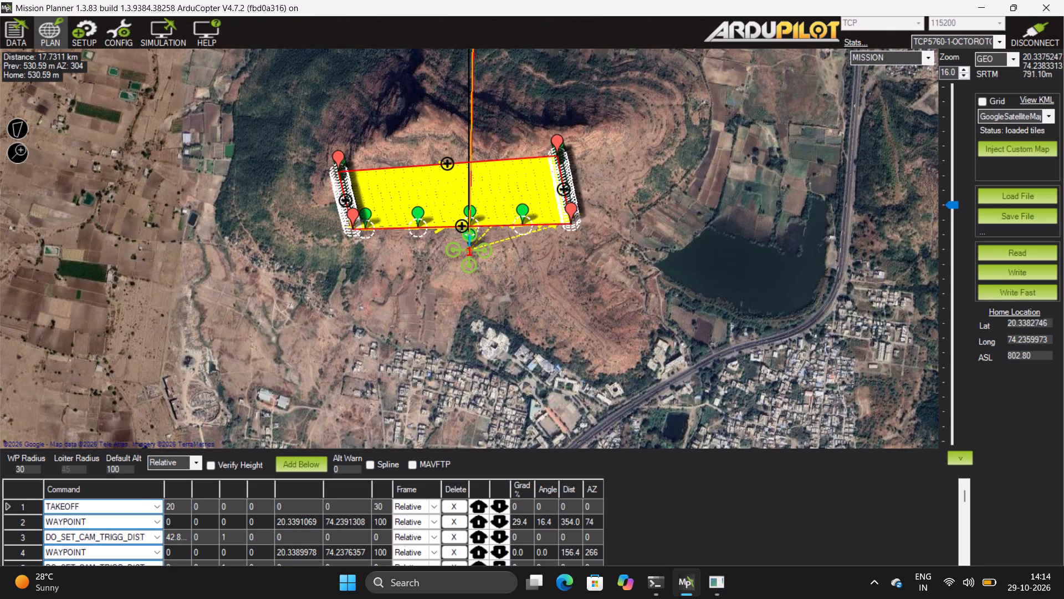
Preset the flight data actions to Mission_Start, waypoint 0 (Home), Stabilize mode and Home Location mount.
{"action": "left_click", "coordinate": [7, 33]}
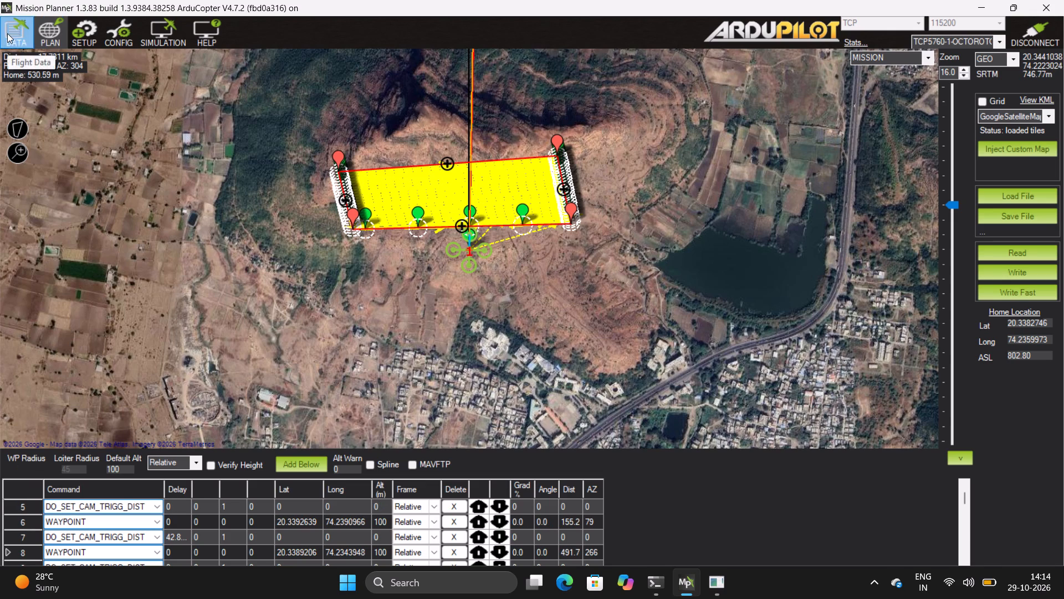
{"action": "left_click", "coordinate": [47, 212]}
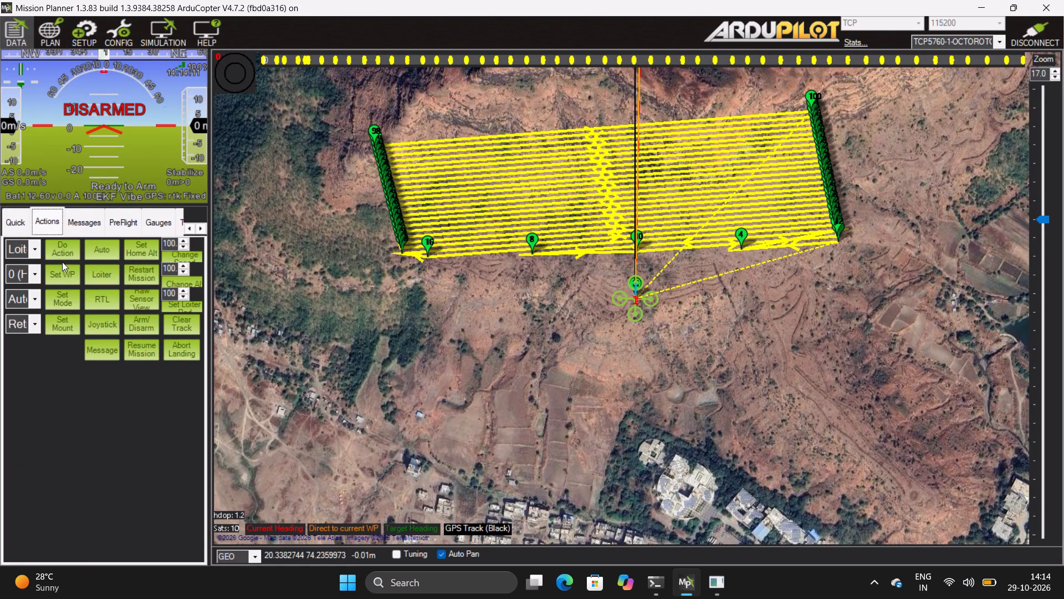
{"action": "left_click", "coordinate": [32, 248]}
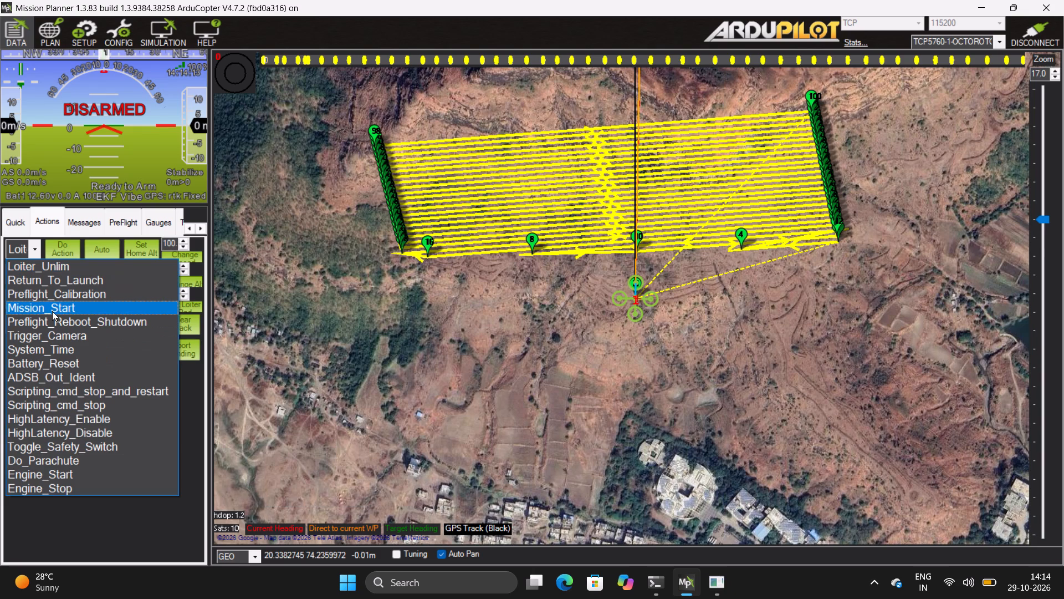
{"action": "left_click", "coordinate": [52, 308]}
{"action": "left_click", "coordinate": [34, 271]}
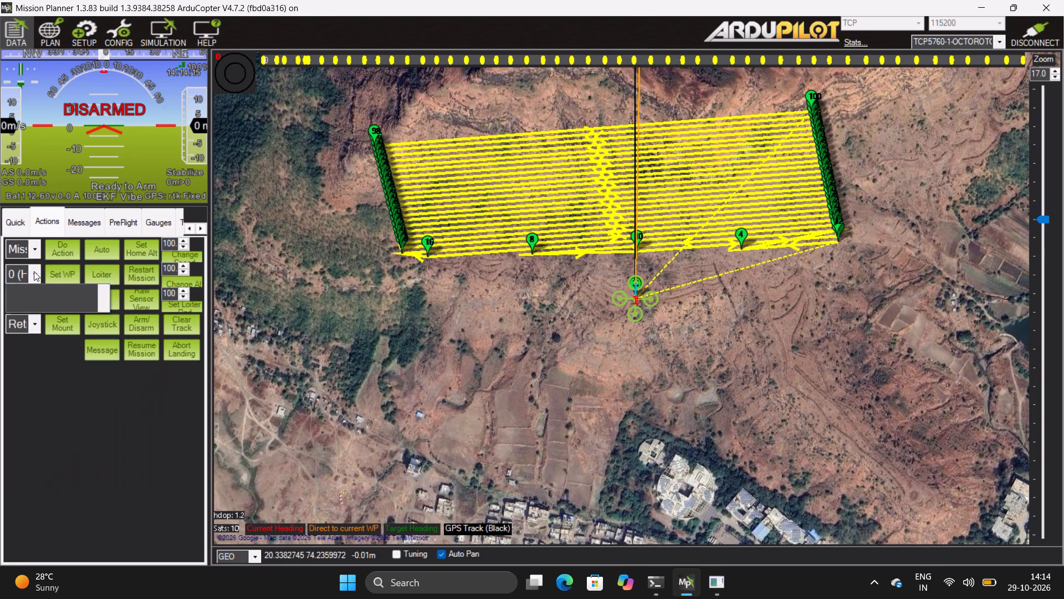
{"action": "left_click", "coordinate": [40, 290]}
{"action": "left_click", "coordinate": [38, 300]}
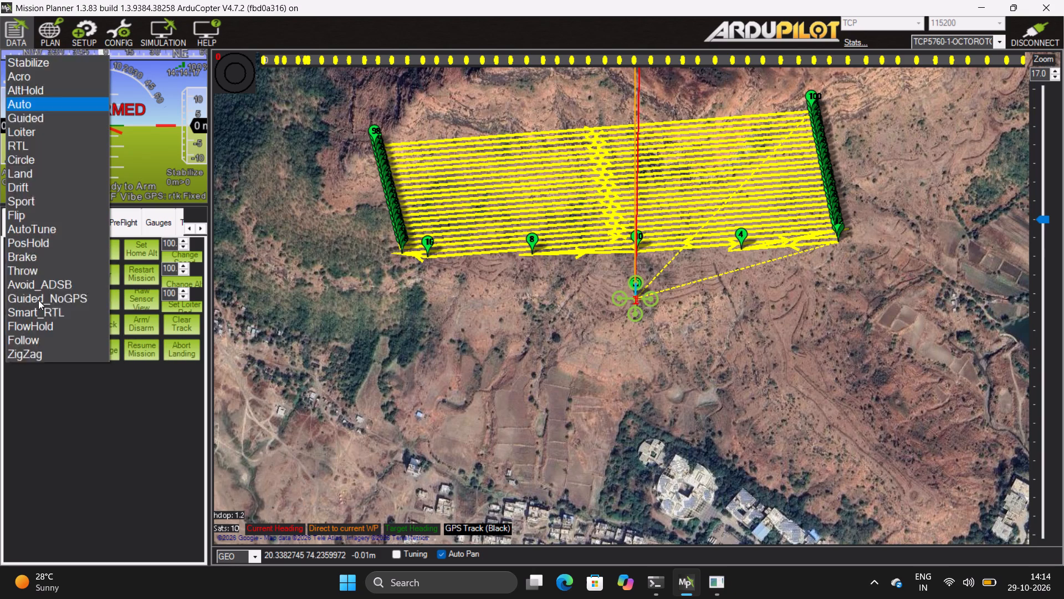
{"action": "left_click", "coordinate": [40, 11]}
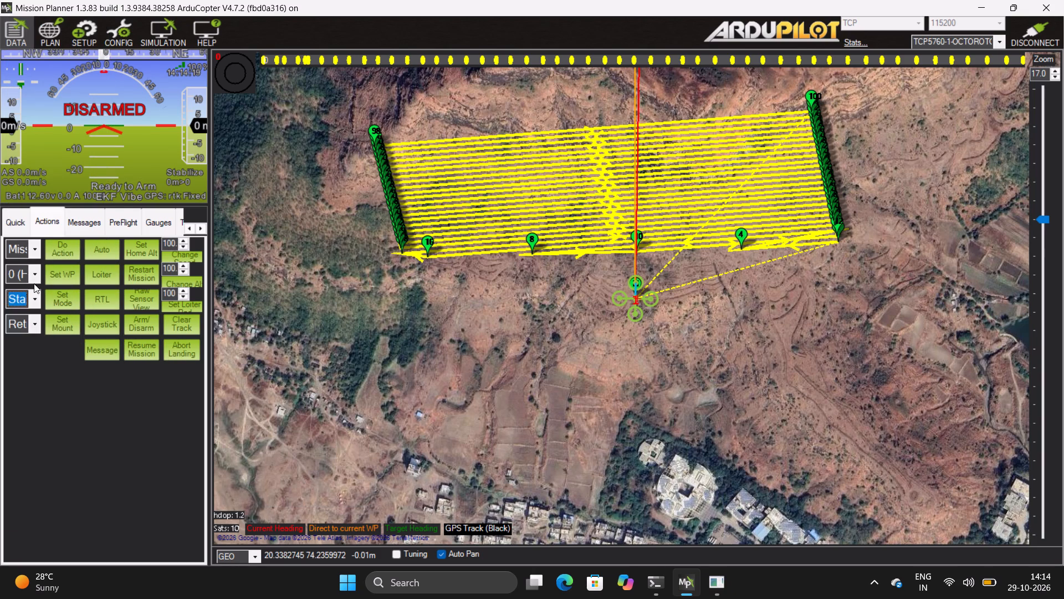
{"action": "left_click", "coordinate": [37, 324]}
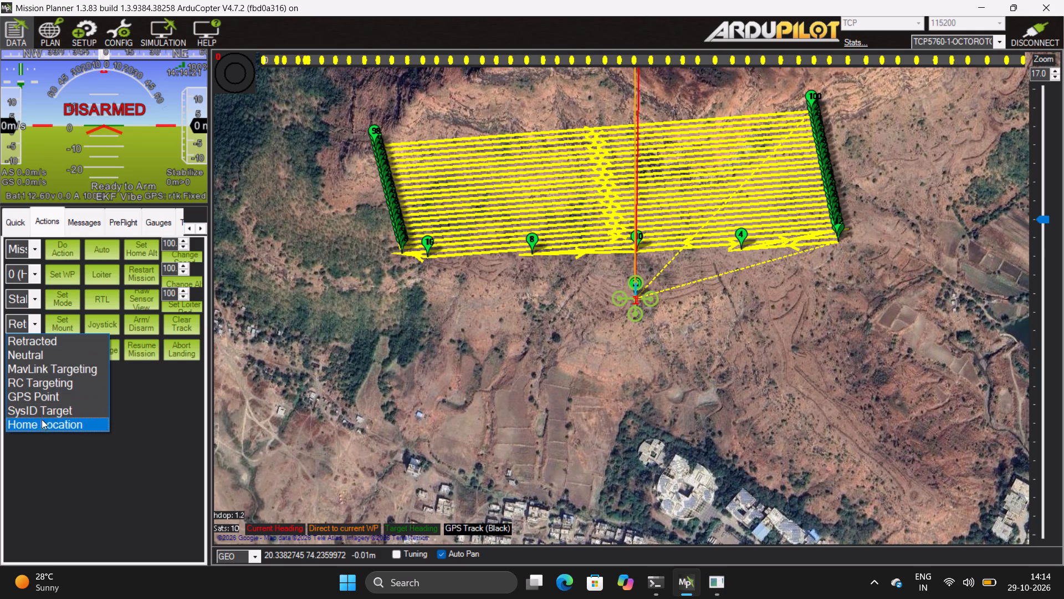
{"action": "left_click", "coordinate": [40, 422]}
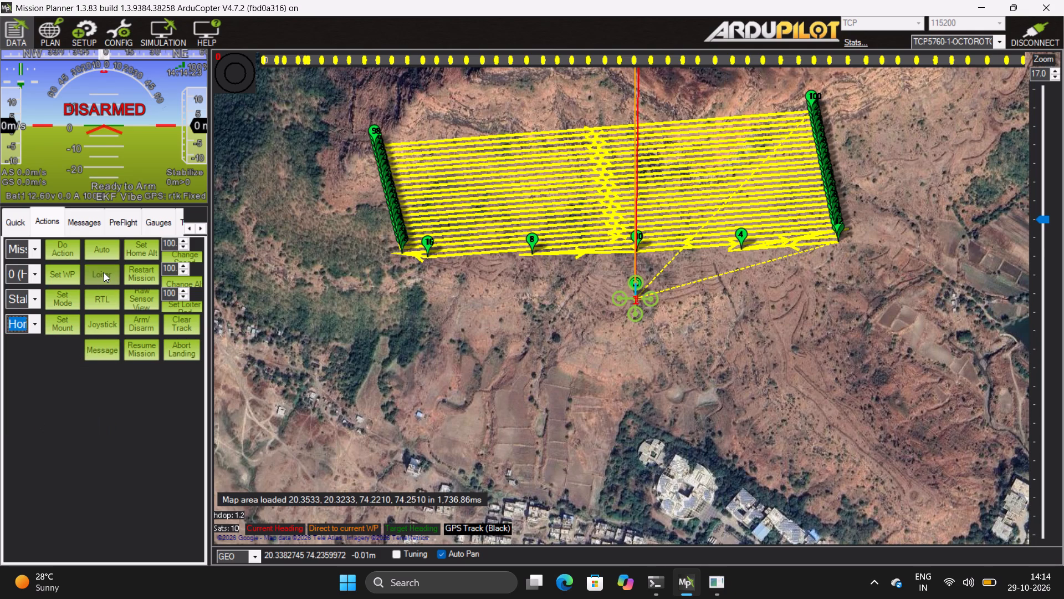
Switch the simulated vehicle to Loiter mode and arm it.
{"action": "left_click", "coordinate": [104, 272]}
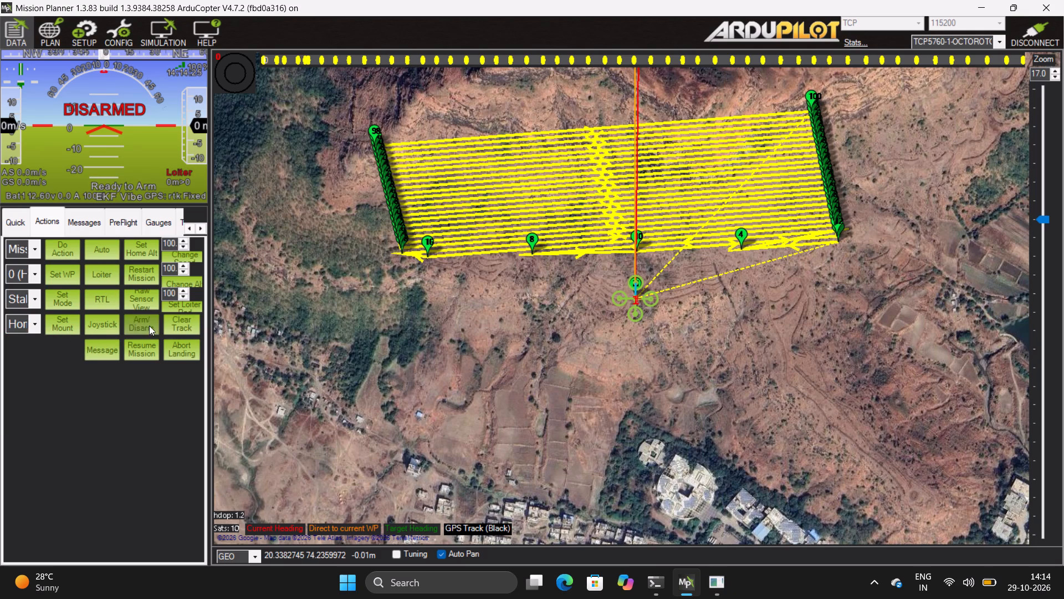
{"action": "left_click", "coordinate": [140, 323]}
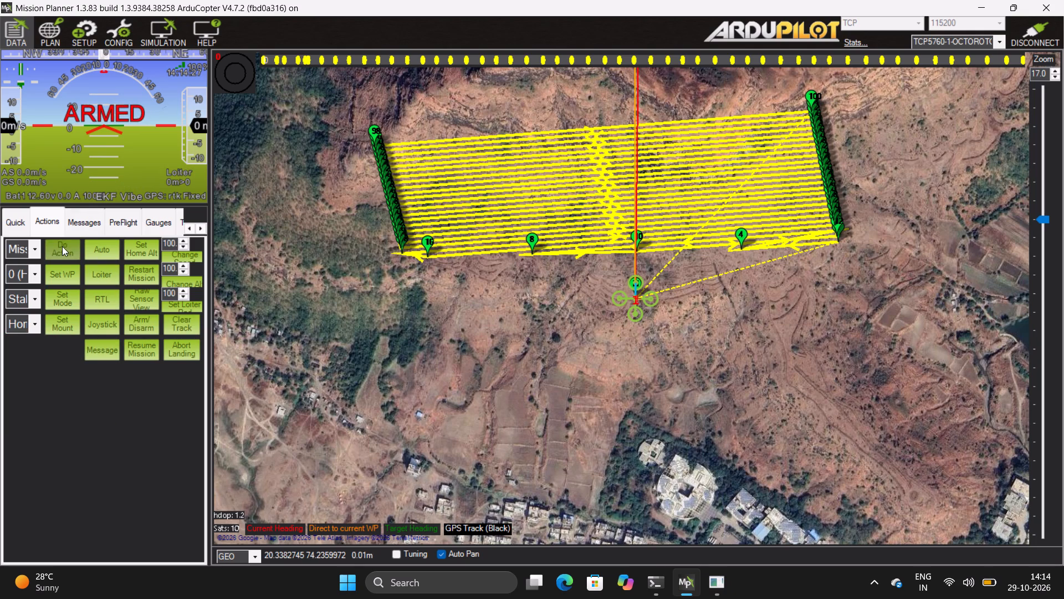
Execute the Mission_Start action to begin flying the survey mission.
{"action": "left_click", "coordinate": [62, 246]}
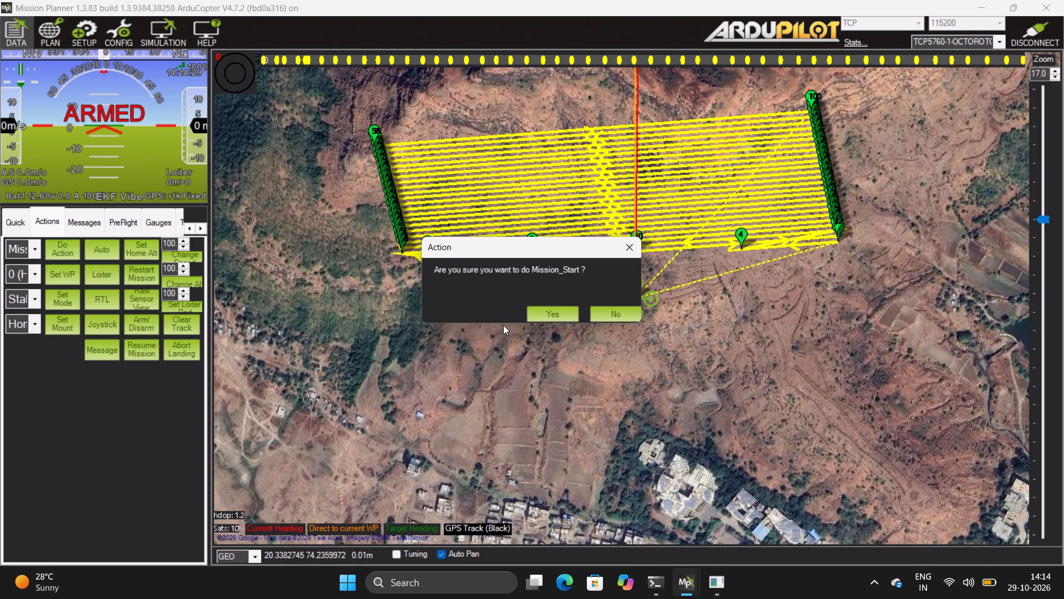
{"action": "left_click", "coordinate": [541, 313]}
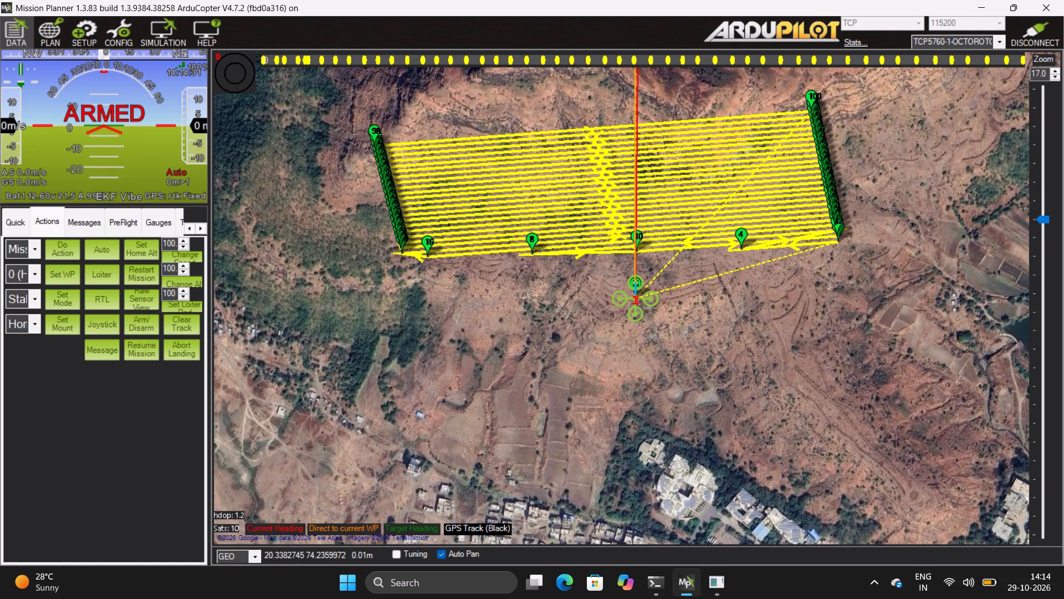
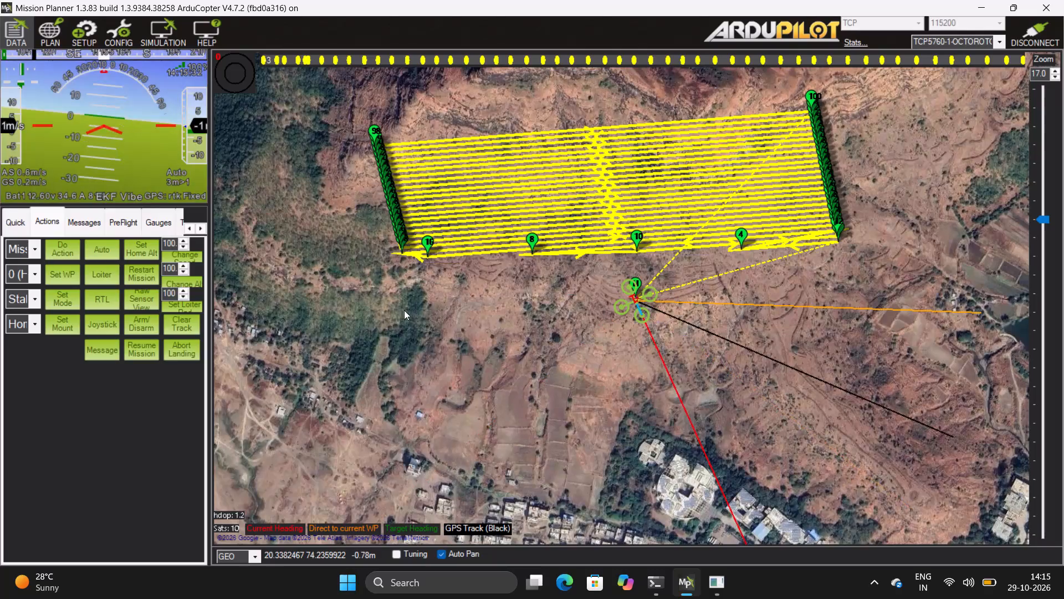
Show the survey mission in the flight planning view and close Mission Planner.
{"action": "left_click", "coordinate": [55, 29]}
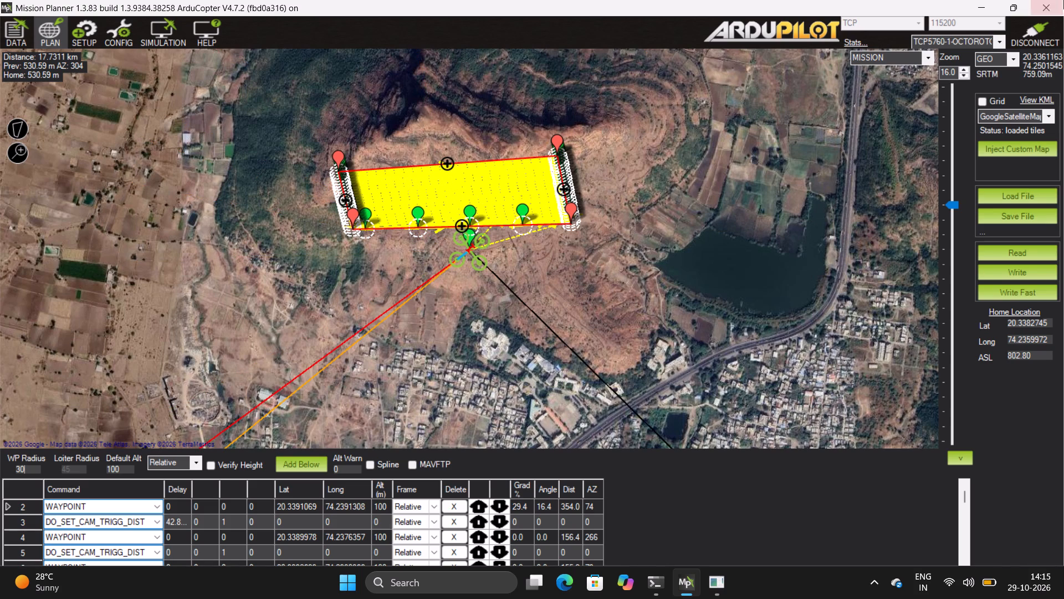
{"action": "left_click", "coordinate": [1040, 0]}
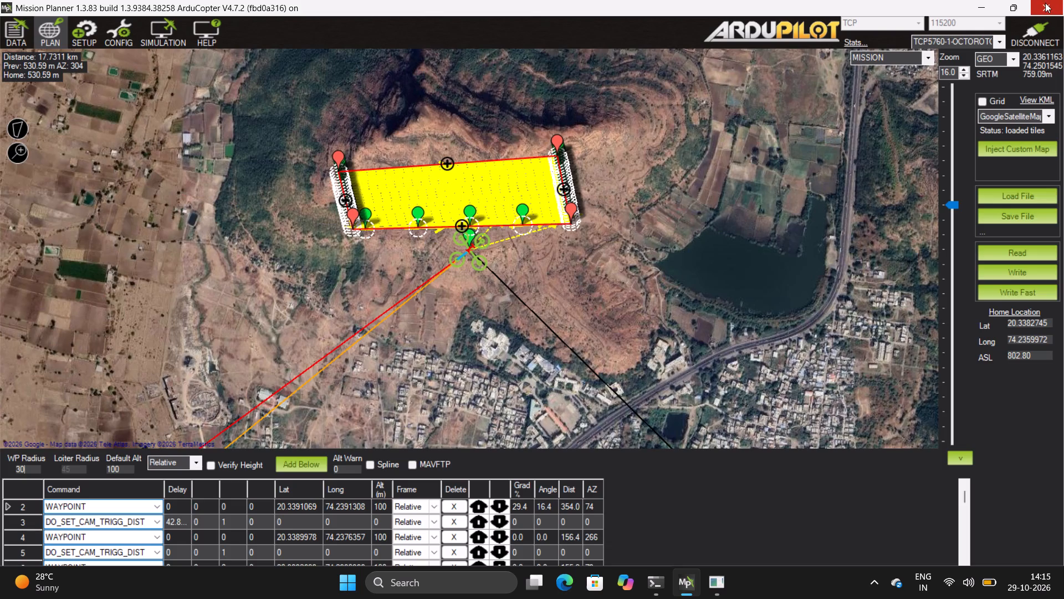
Close the Mission Planner window and return to the Windows desktop.
{"action": "left_click", "coordinate": [1046, 3]}
{"action": "right_click", "coordinate": [690, 462]}
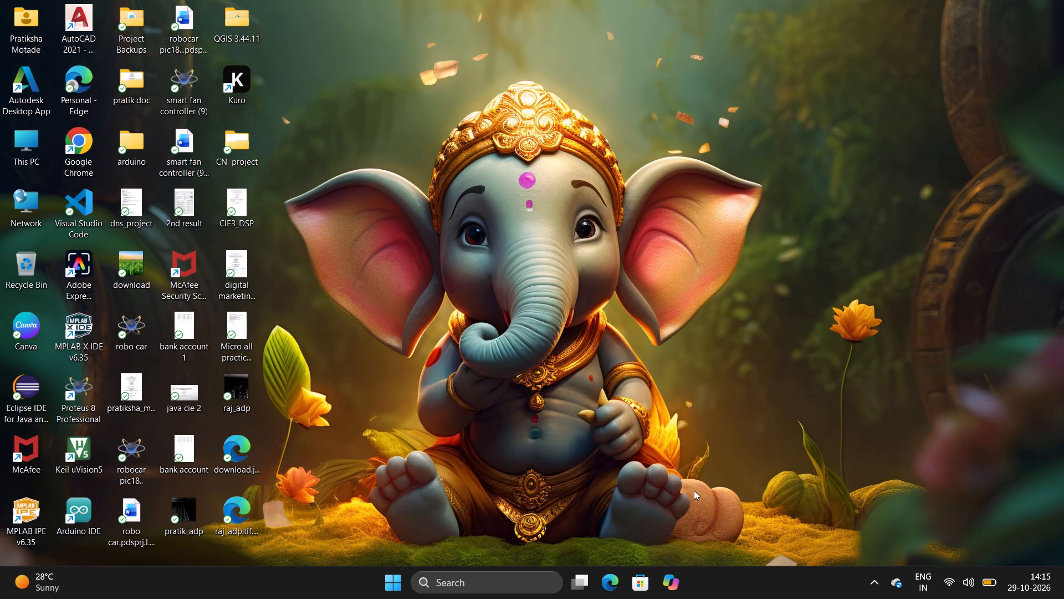
{"action": "left_click", "coordinate": [752, 292]}
Connect the computer to the open Wi-Fi network named with a green emoji.
{"action": "left_click", "coordinate": [943, 585]}
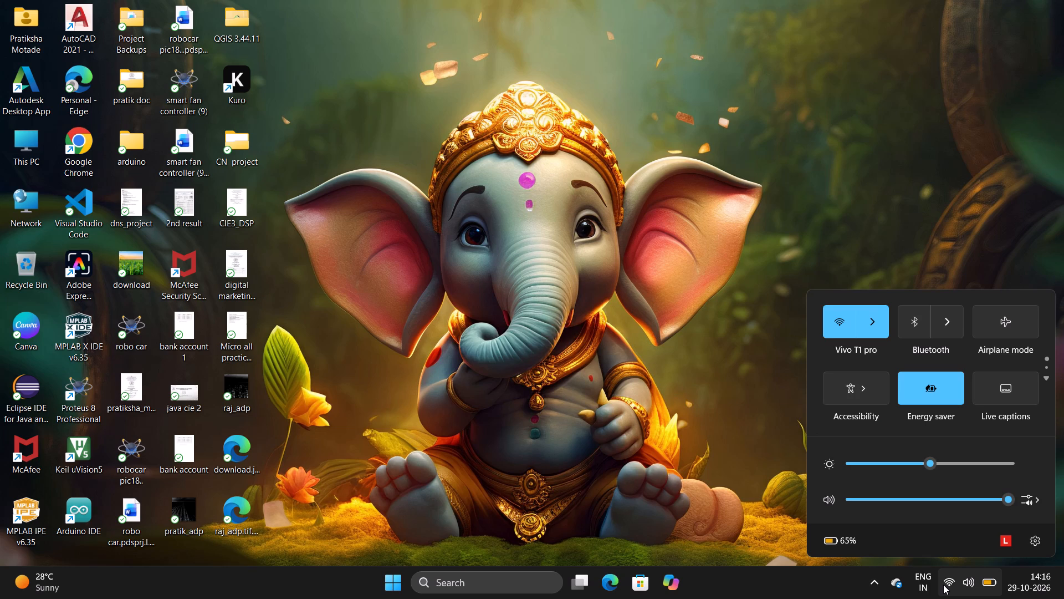
{"action": "left_click", "coordinate": [865, 334]}
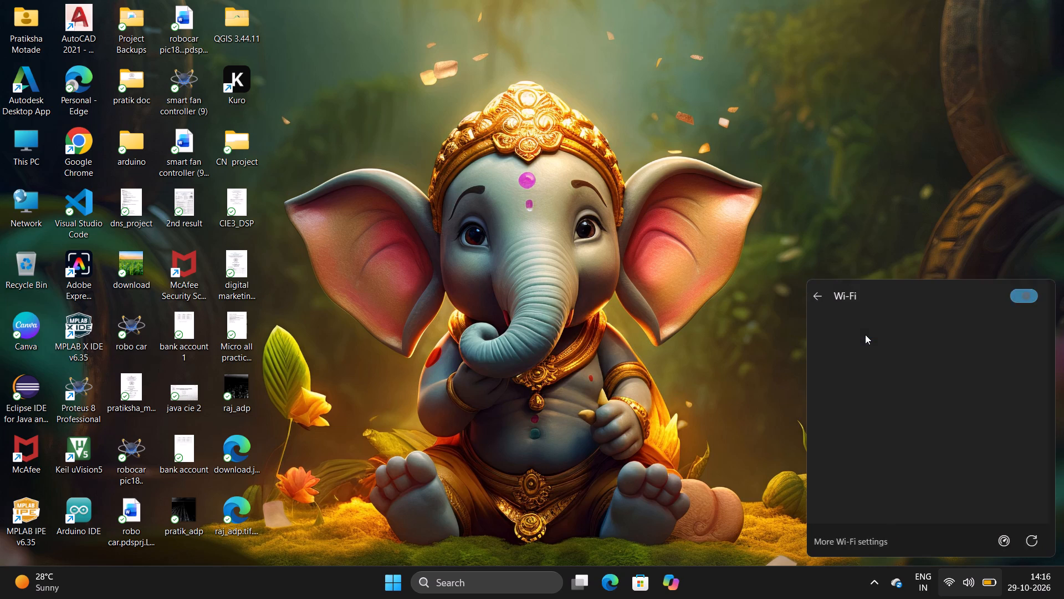
{"action": "scroll", "coordinate": [865, 334], "scroll_direction": "up", "scroll_amount": 1}
{"action": "left_click", "coordinate": [874, 404]}
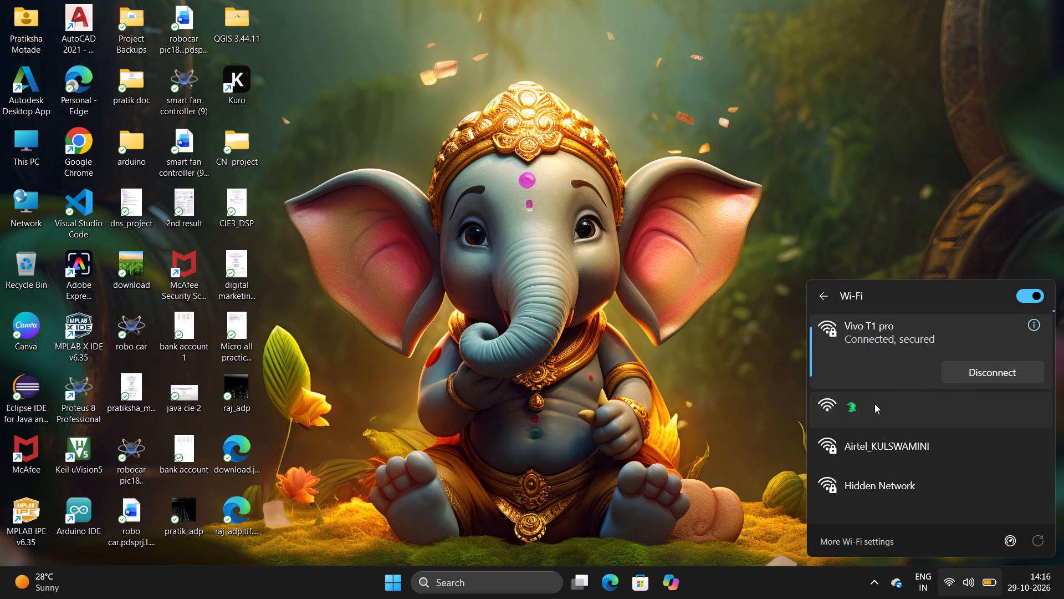
{"action": "left_click", "coordinate": [975, 422]}
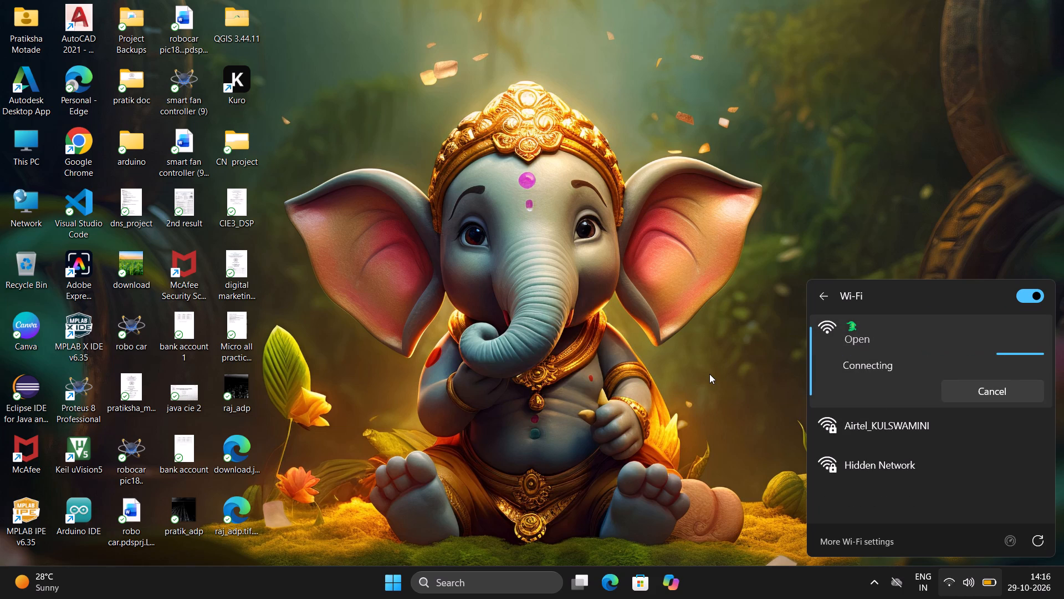
{"action": "left_click", "coordinate": [652, 374]}
Start the uninstall of Mission Planner from Windows search and look for it among the installed apps.
{"action": "left_click", "coordinate": [460, 577]}
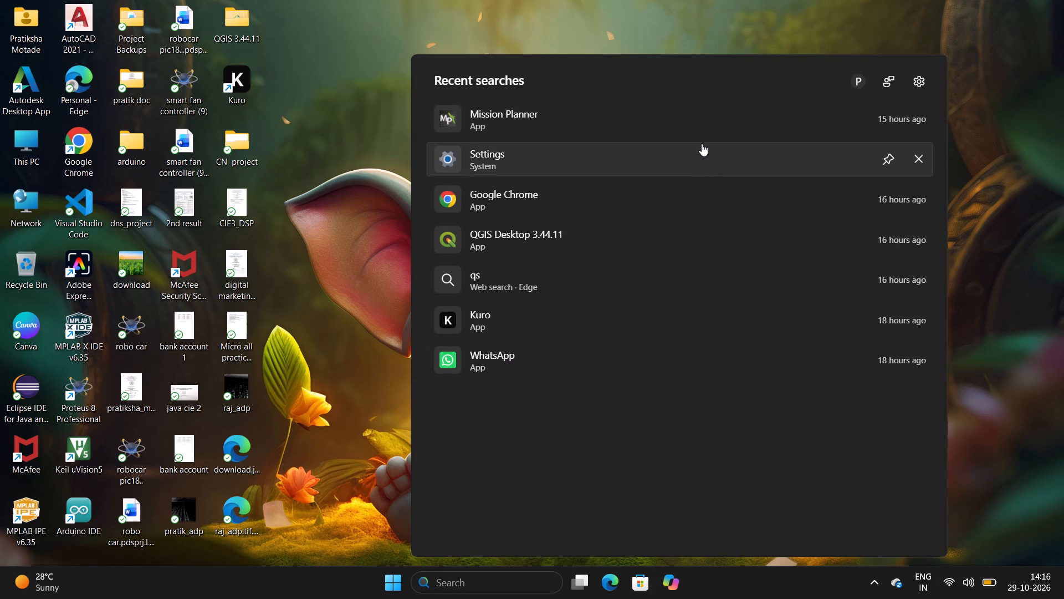
{"action": "right_click", "coordinate": [727, 119]}
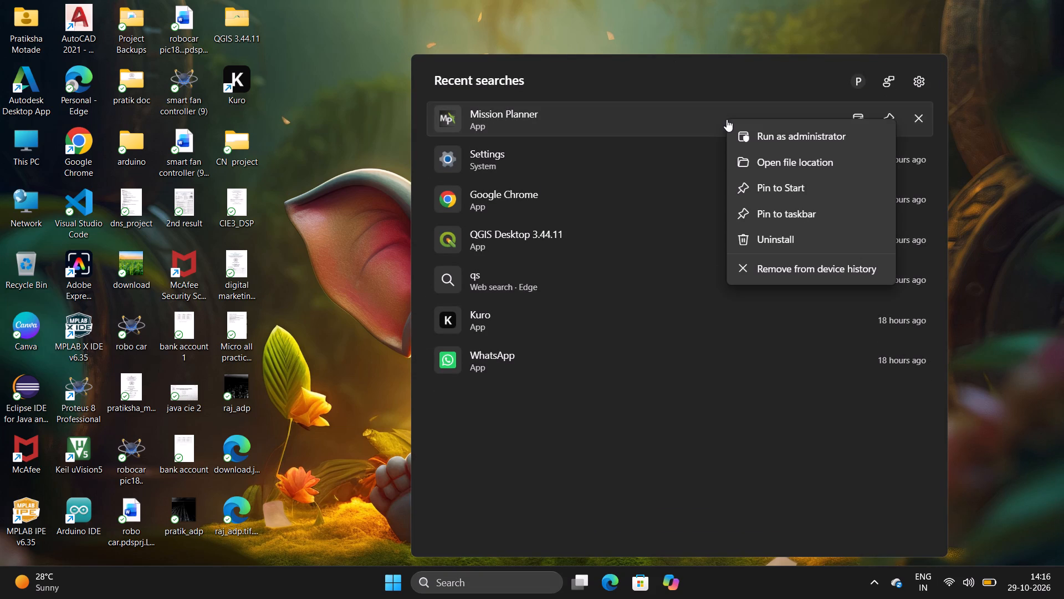
{"action": "left_click", "coordinate": [800, 243]}
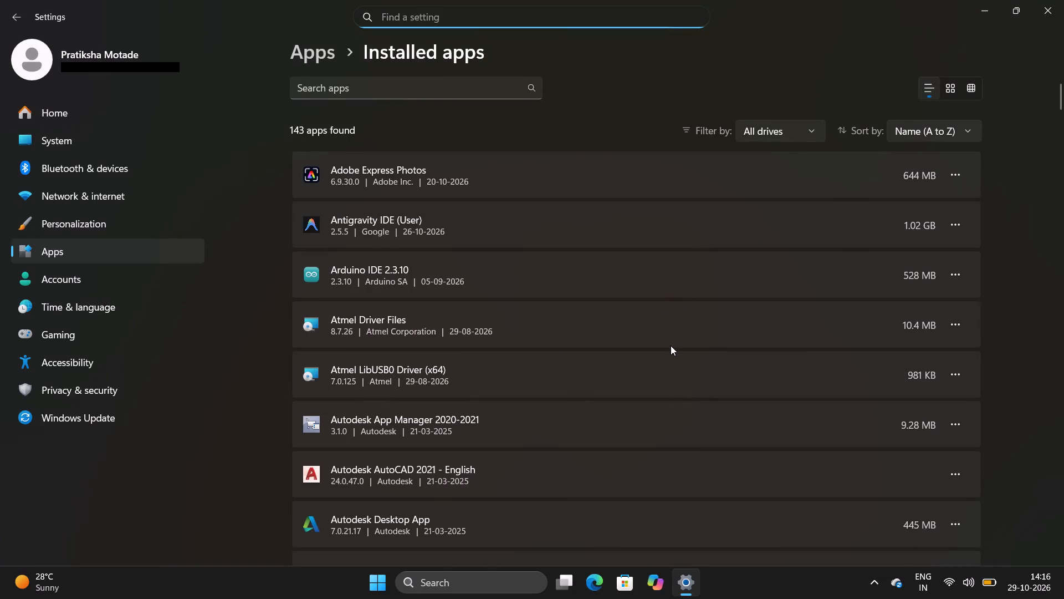
{"action": "scroll", "coordinate": [671, 346], "scroll_direction": "down", "scroll_amount": 9}
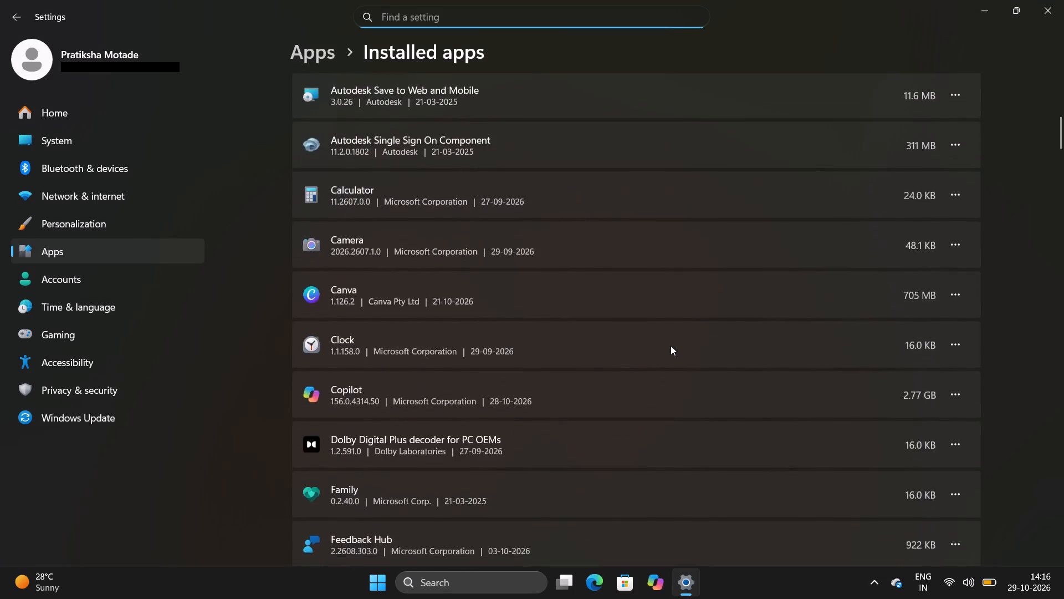
{"action": "scroll", "coordinate": [671, 346], "scroll_direction": "down", "scroll_amount": 9}
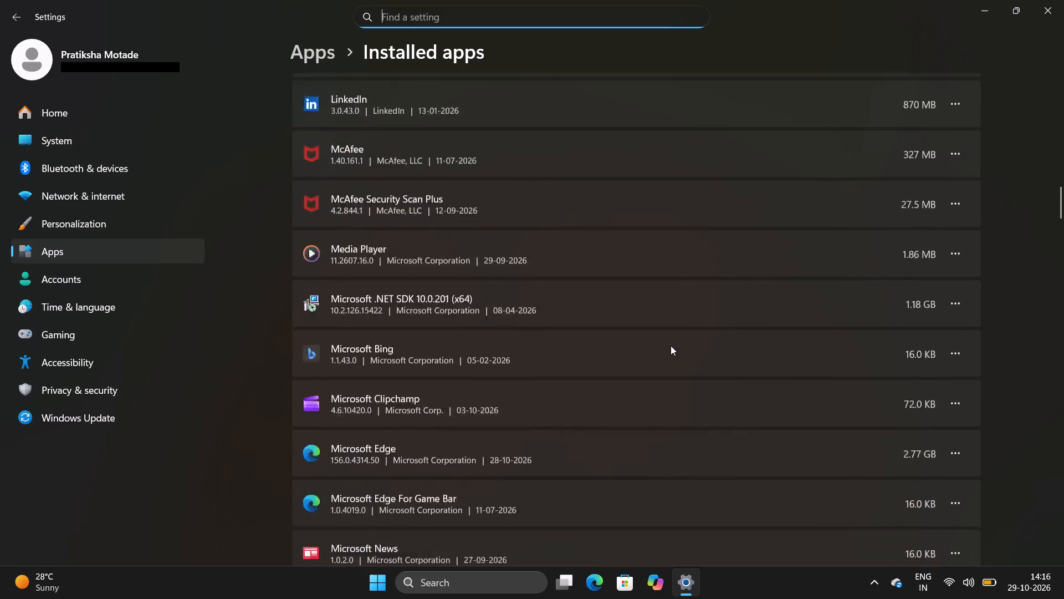
{"action": "scroll", "coordinate": [671, 346], "scroll_direction": "down", "scroll_amount": 4}
{"action": "scroll", "coordinate": [671, 346], "scroll_direction": "up", "scroll_amount": 6}
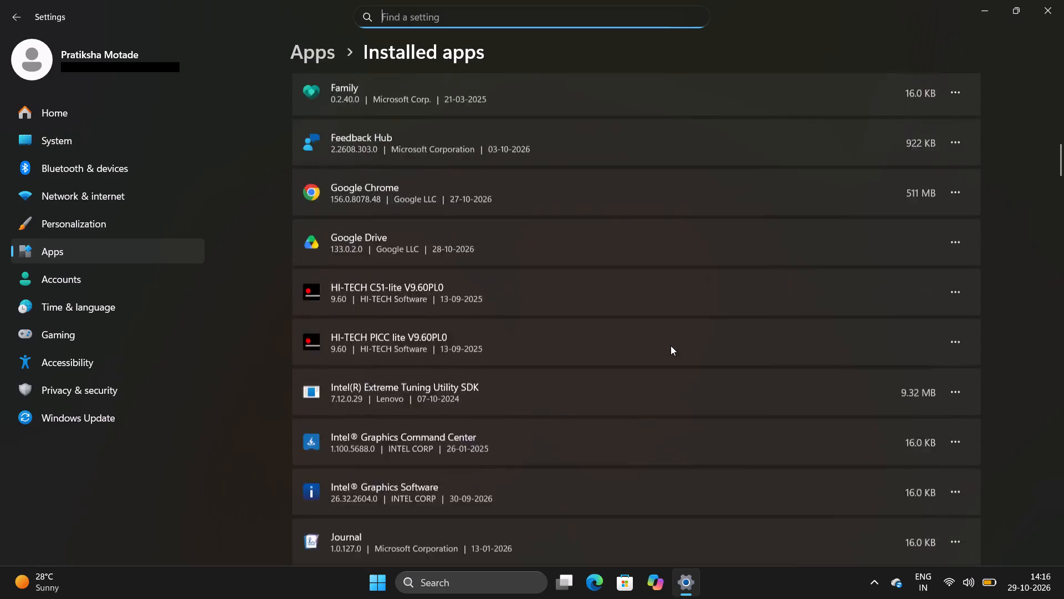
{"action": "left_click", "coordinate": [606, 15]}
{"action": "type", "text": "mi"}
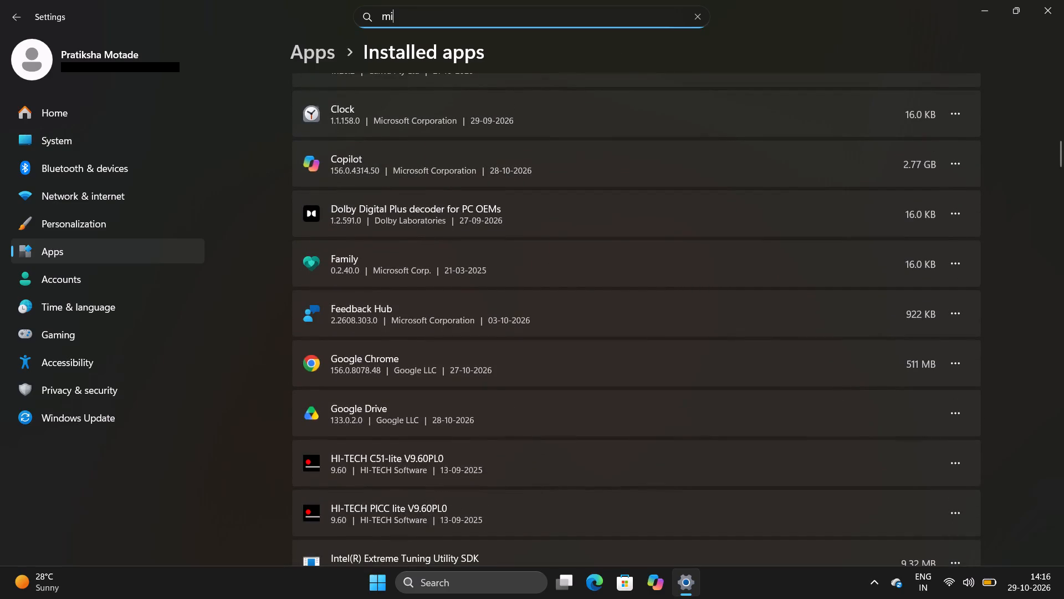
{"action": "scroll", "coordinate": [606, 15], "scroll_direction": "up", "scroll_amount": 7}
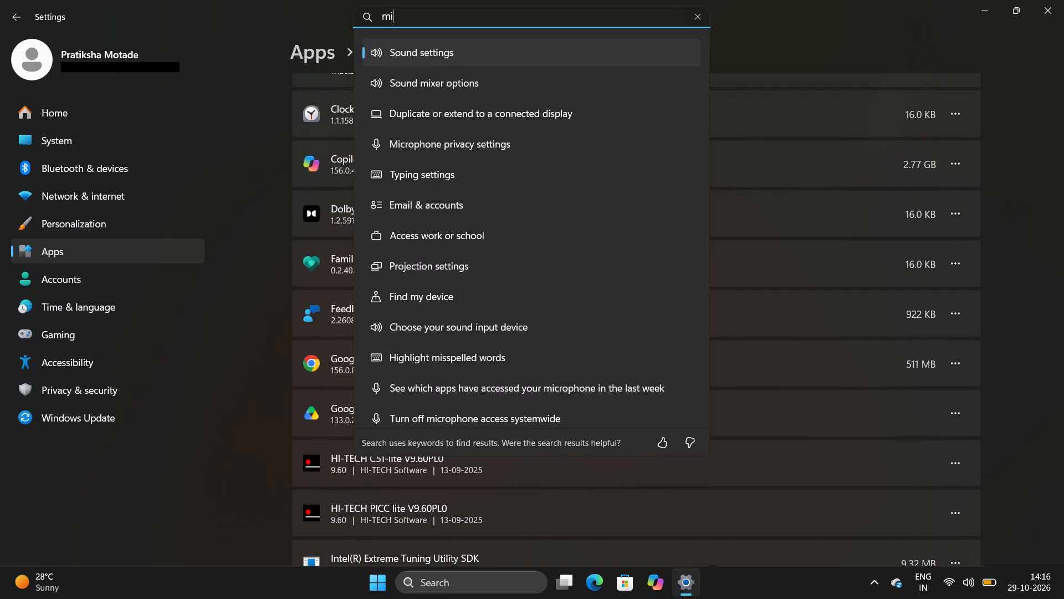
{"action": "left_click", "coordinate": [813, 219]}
Find Mission Planner among the installed apps by searching for "miss", uninstall it, and close Windows Settings.
{"action": "scroll", "coordinate": [813, 219], "scroll_direction": "up", "scroll_amount": 4}
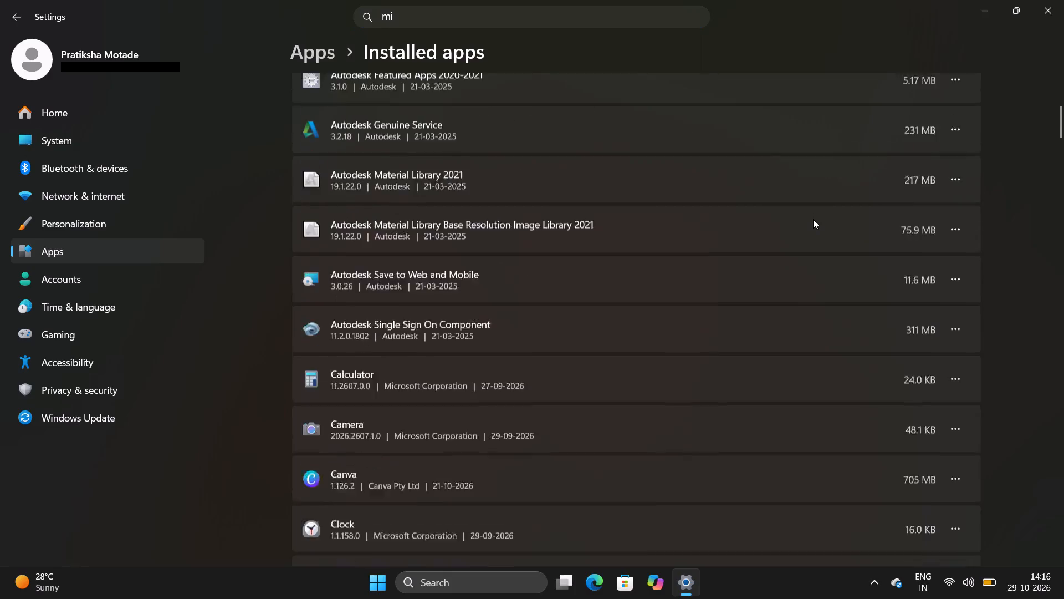
{"action": "scroll", "coordinate": [813, 219], "scroll_direction": "up", "scroll_amount": 6}
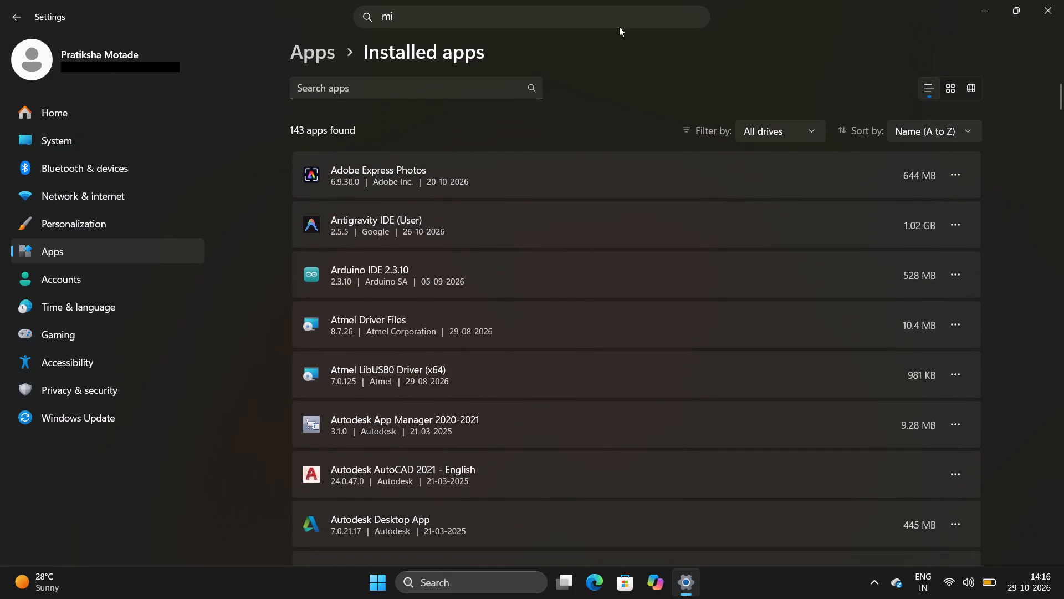
{"action": "left_click", "coordinate": [475, 84]}
{"action": "type", "text": "miss"}
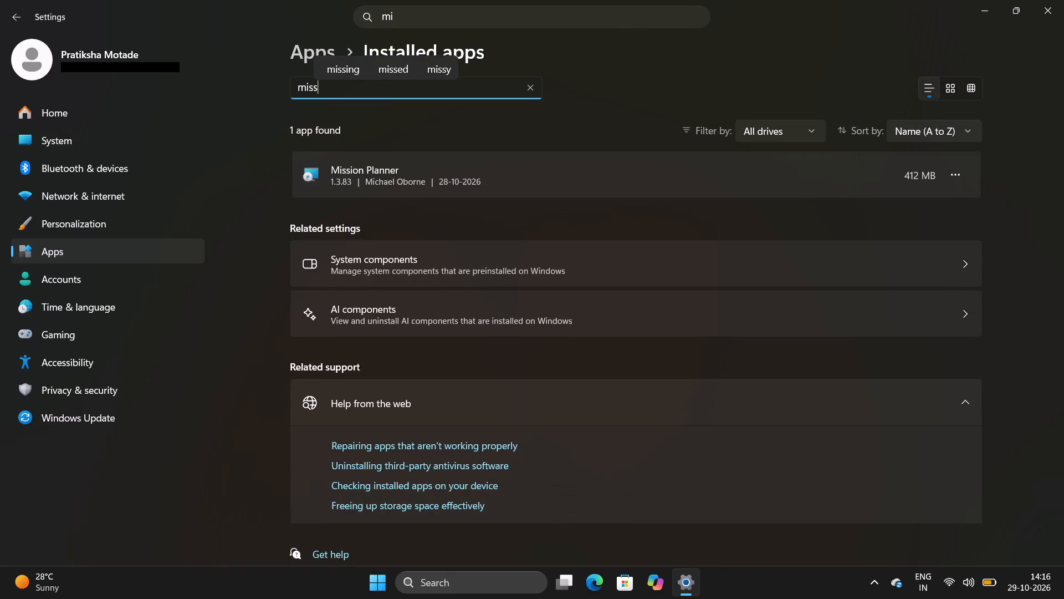
{"action": "left_click", "coordinate": [949, 172]}
{"action": "left_click", "coordinate": [843, 236]}
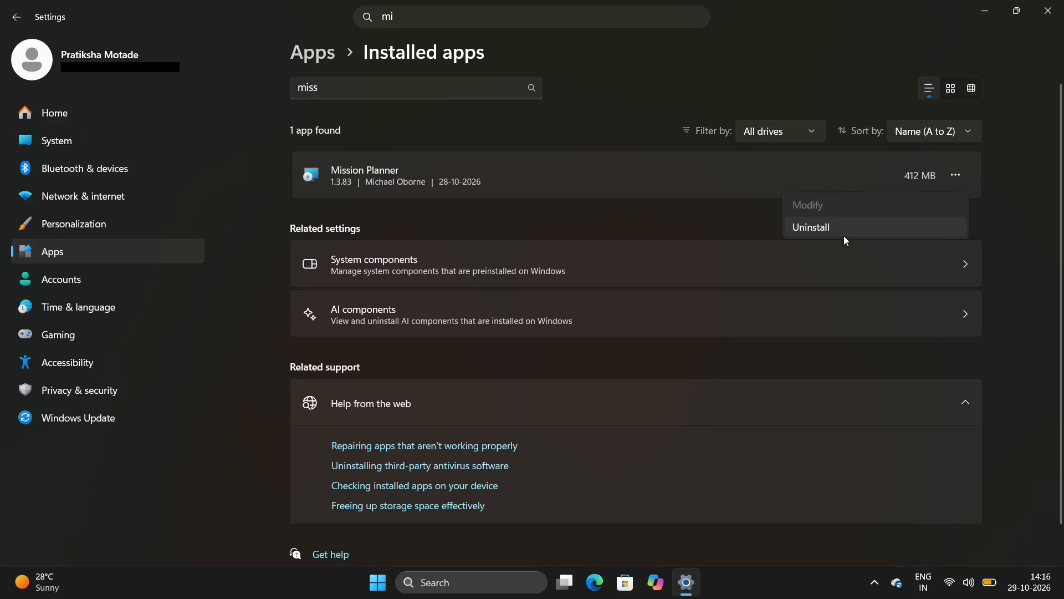
{"action": "left_click", "coordinate": [917, 253]}
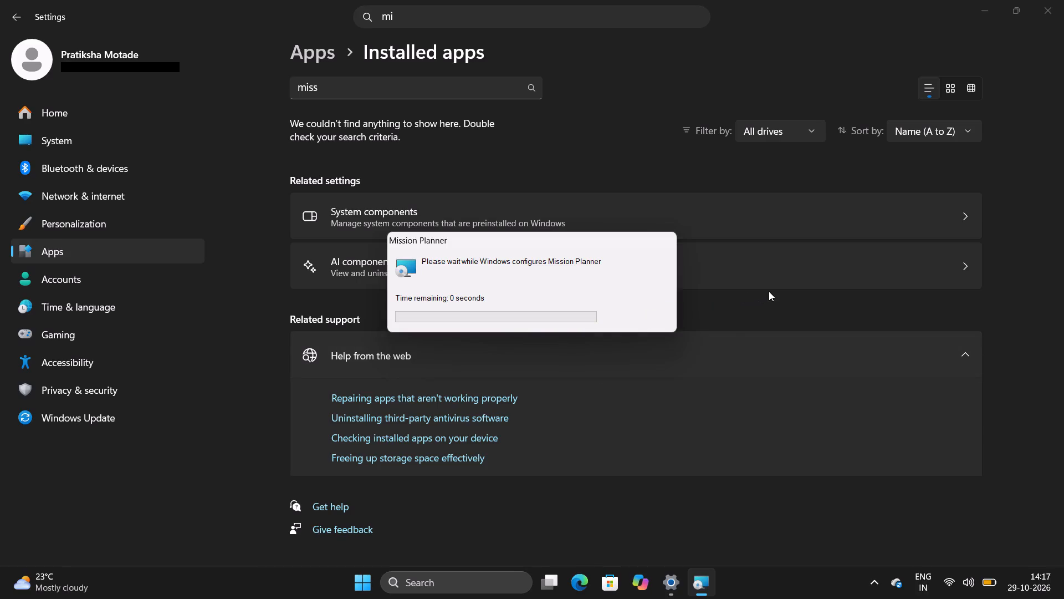
{"action": "left_click", "coordinate": [1052, 8]}
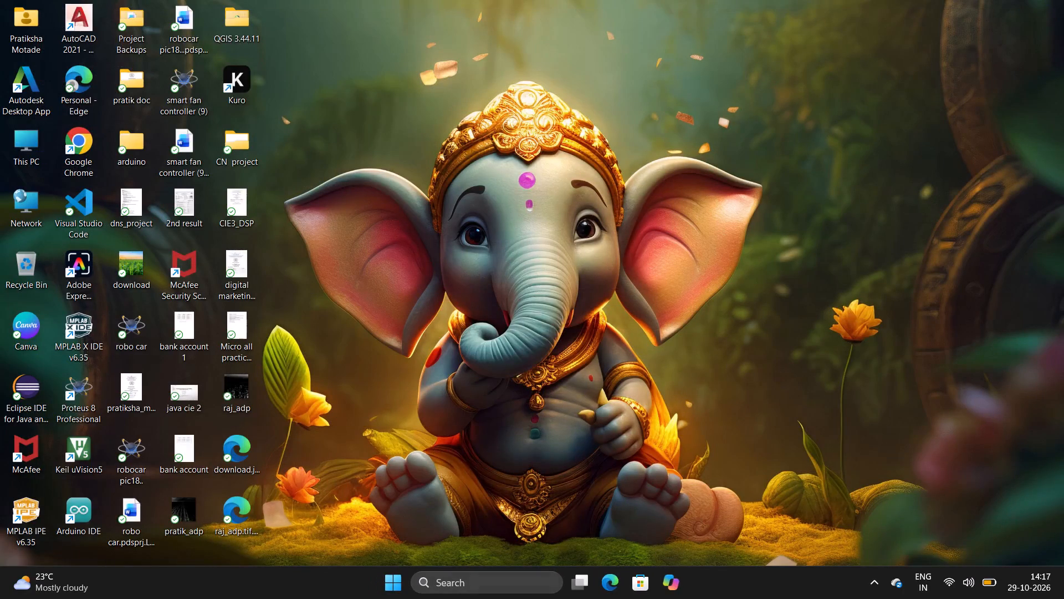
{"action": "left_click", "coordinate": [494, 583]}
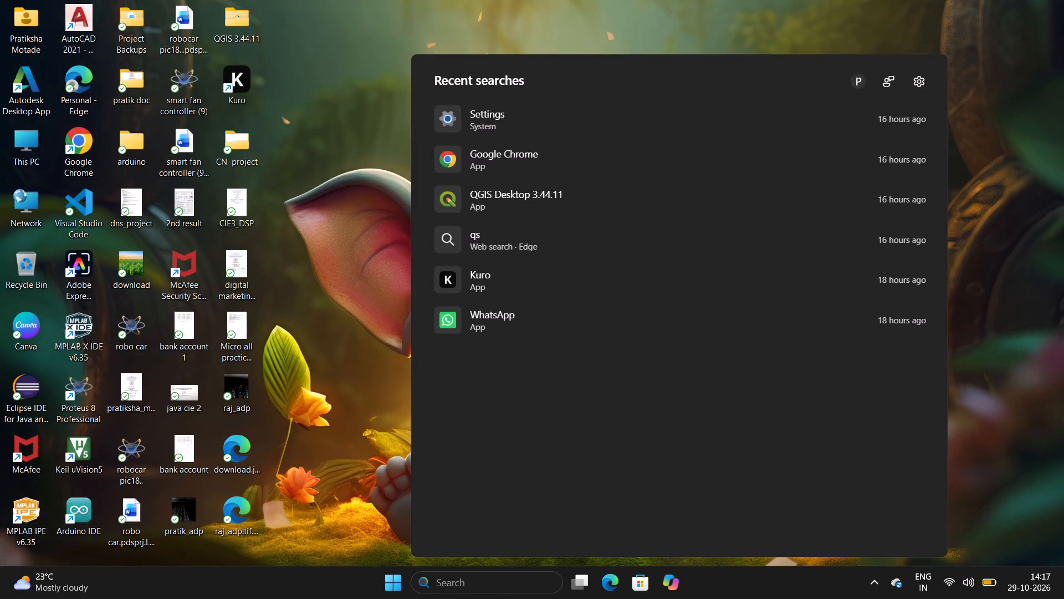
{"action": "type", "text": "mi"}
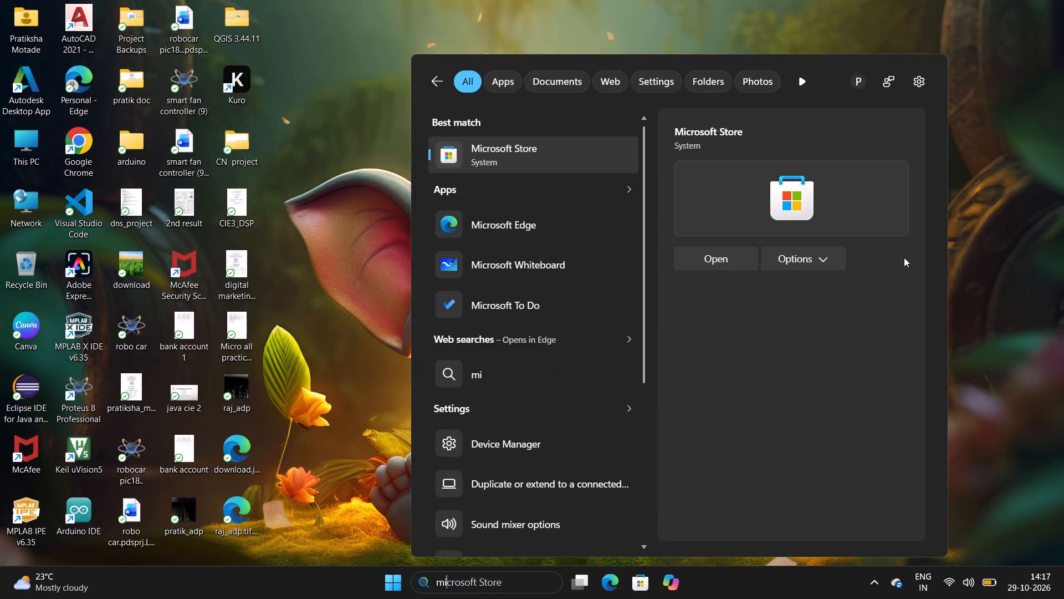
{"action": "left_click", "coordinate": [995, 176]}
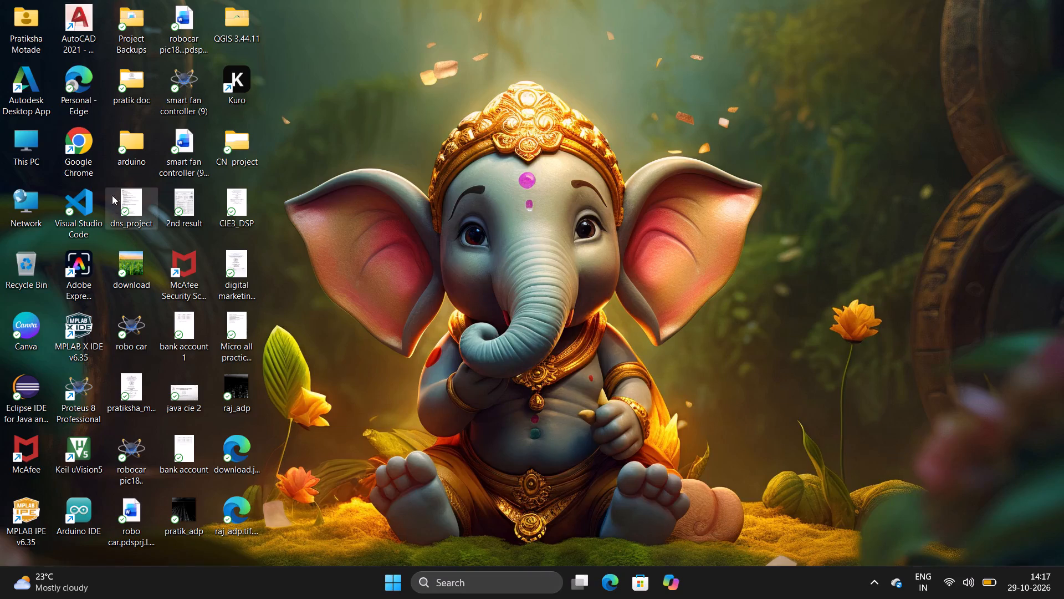
Switch to Google Chrome, open a window under the other browser profile, and close the first profile's window.
{"action": "double_click", "coordinate": [79, 151]}
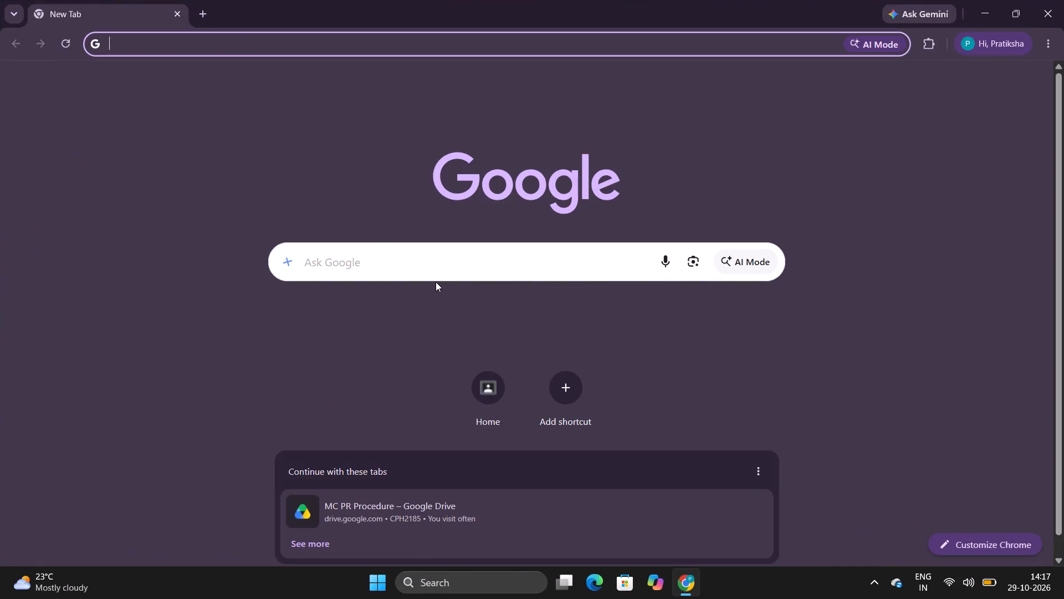
{"action": "left_click", "coordinate": [974, 40]}
{"action": "left_click", "coordinate": [860, 399]}
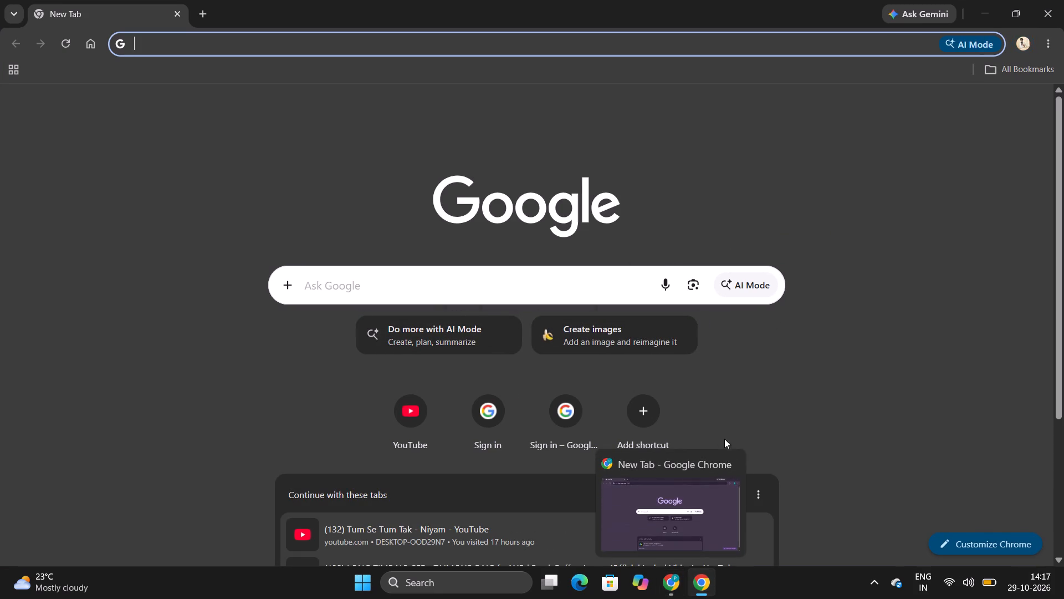
{"action": "left_click", "coordinate": [731, 460]}
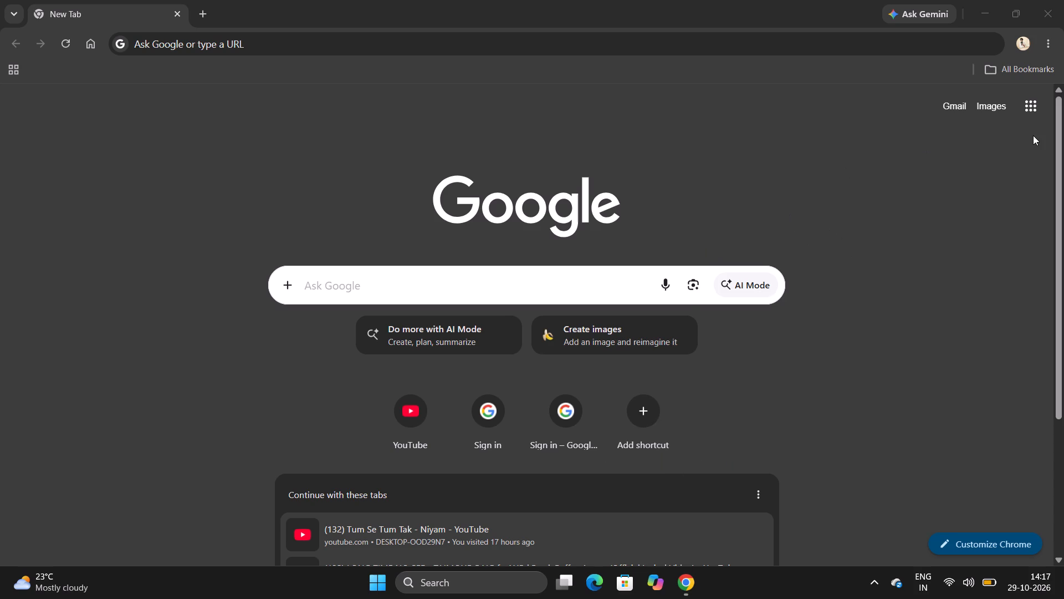
Try the Google apps launcher, dismiss it, and enter "class" in the Google search box.
{"action": "left_click", "coordinate": [1039, 101]}
{"action": "left_click", "coordinate": [1025, 149]}
{"action": "left_click", "coordinate": [535, 276]}
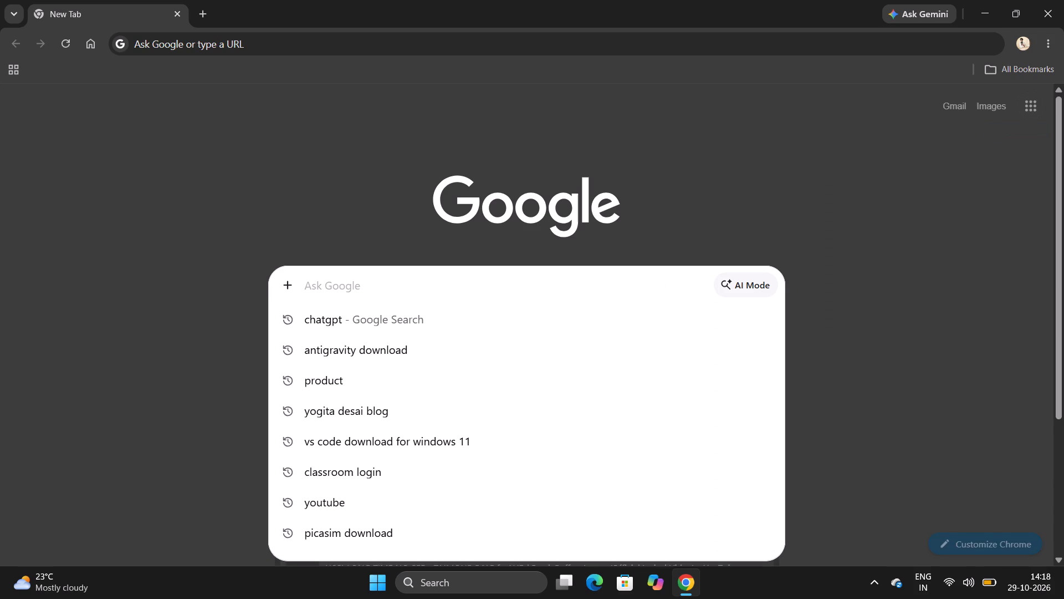
{"action": "type", "text": "class"}
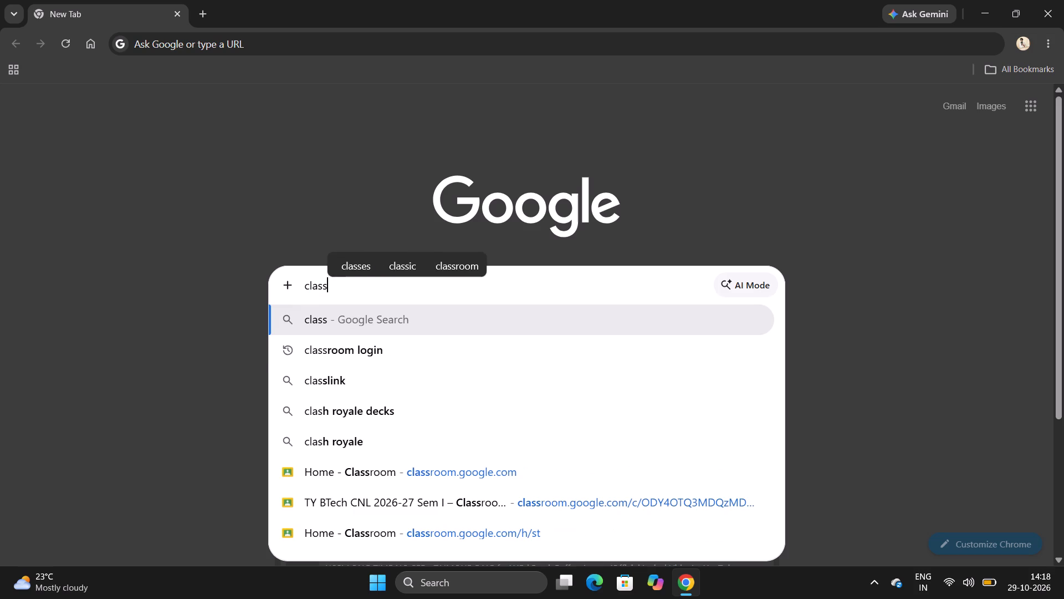
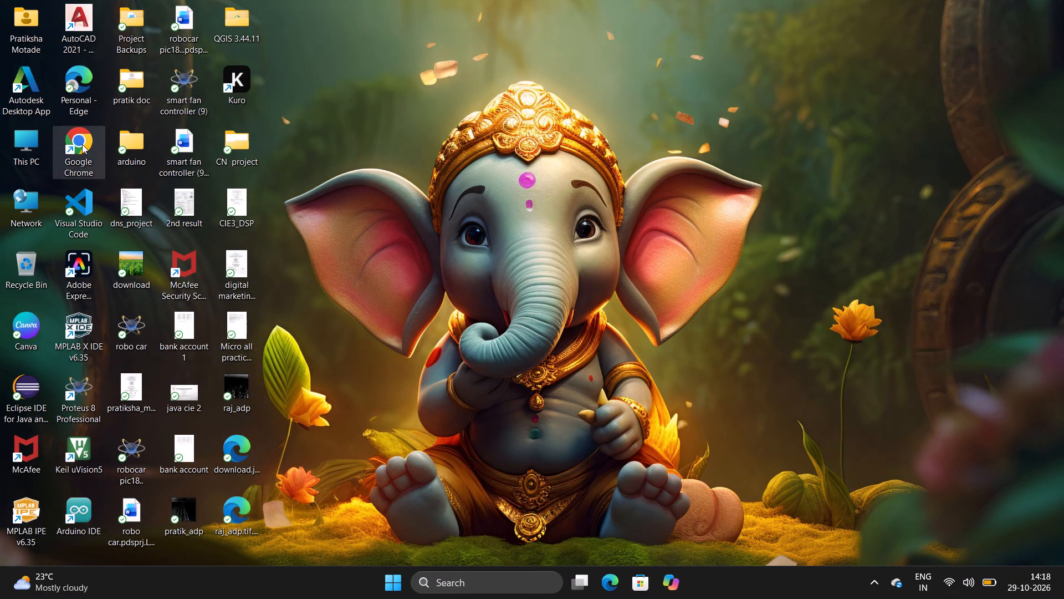
Start Google Chrome from the desktop and open Classroom from the Google apps launcher.
{"action": "double_click", "coordinate": [82, 144]}
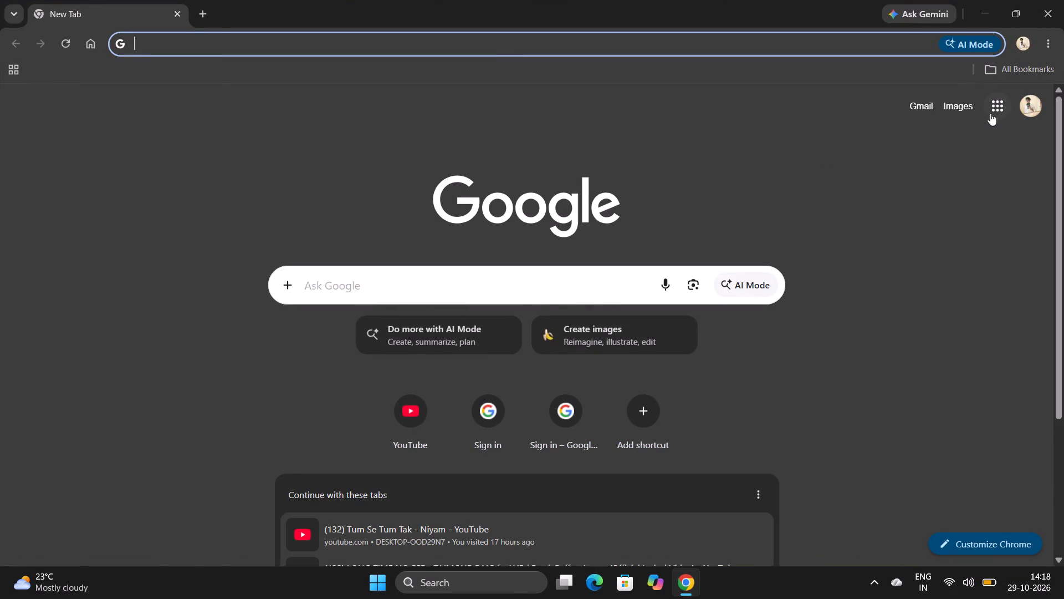
{"action": "left_click", "coordinate": [997, 106]}
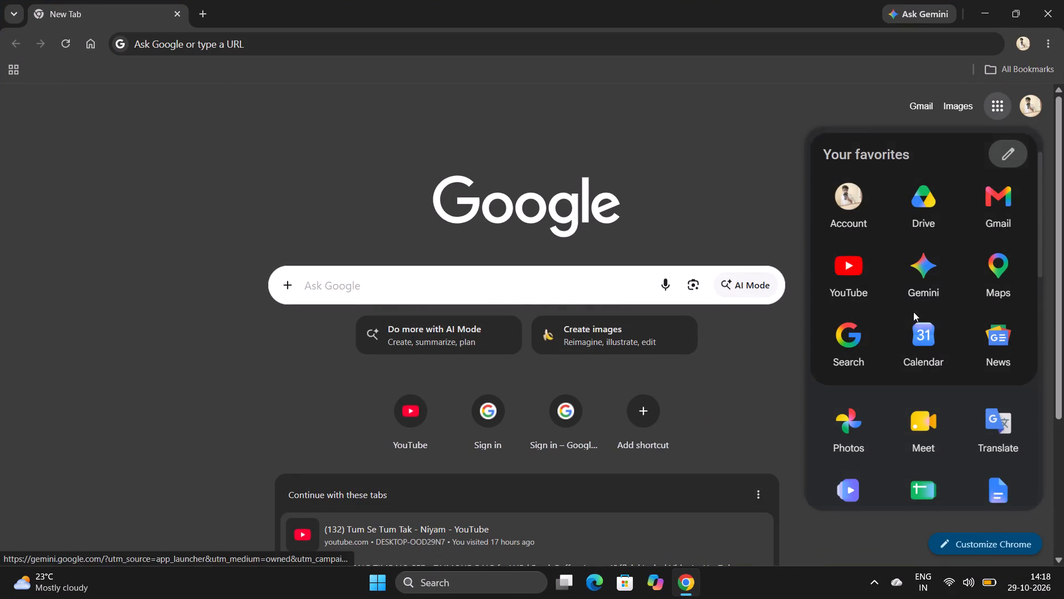
{"action": "scroll", "coordinate": [934, 402], "scroll_direction": "down", "scroll_amount": 3}
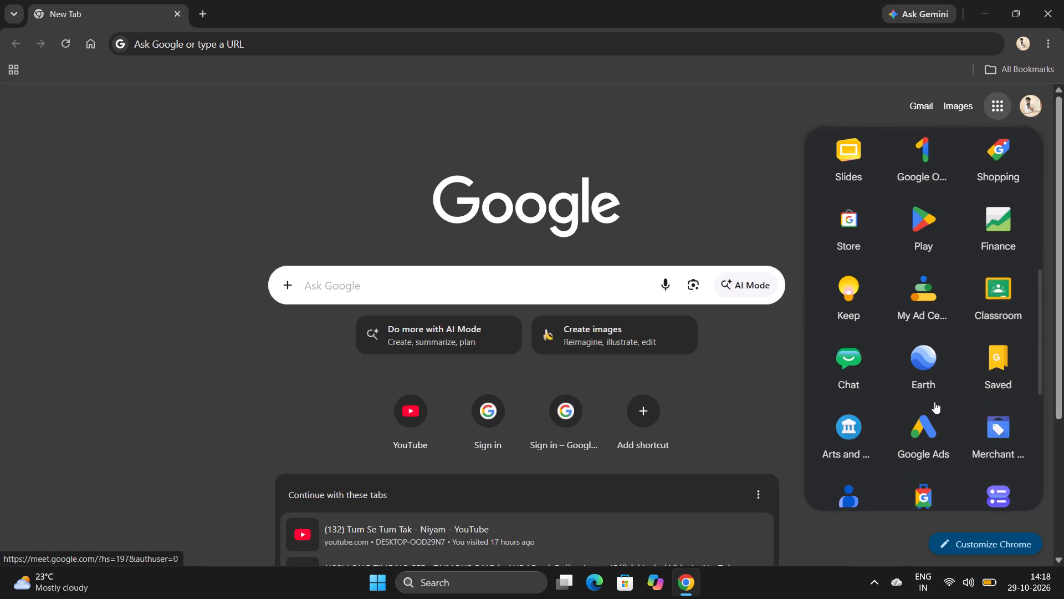
{"action": "scroll", "coordinate": [934, 402], "scroll_direction": "down", "scroll_amount": 1}
{"action": "left_click", "coordinate": [999, 295]}
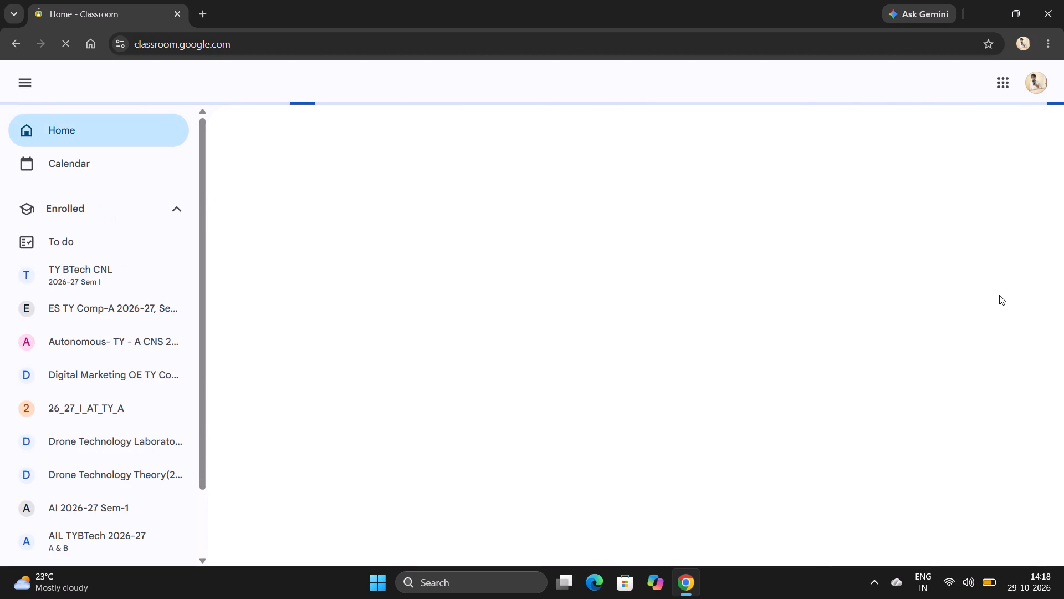
{"action": "scroll", "coordinate": [999, 295], "scroll_direction": "left", "scroll_amount": 1}
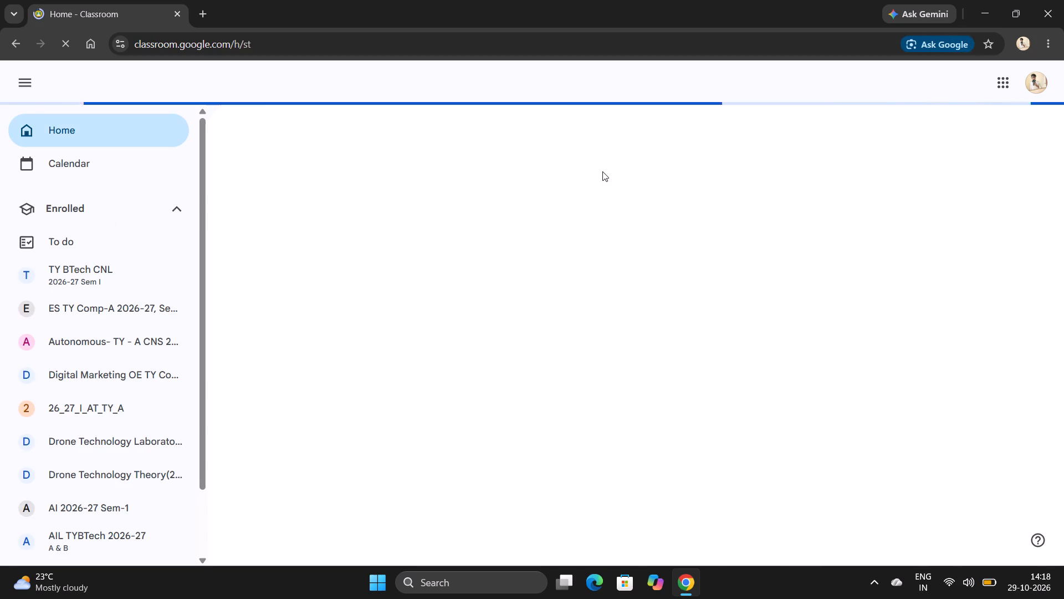
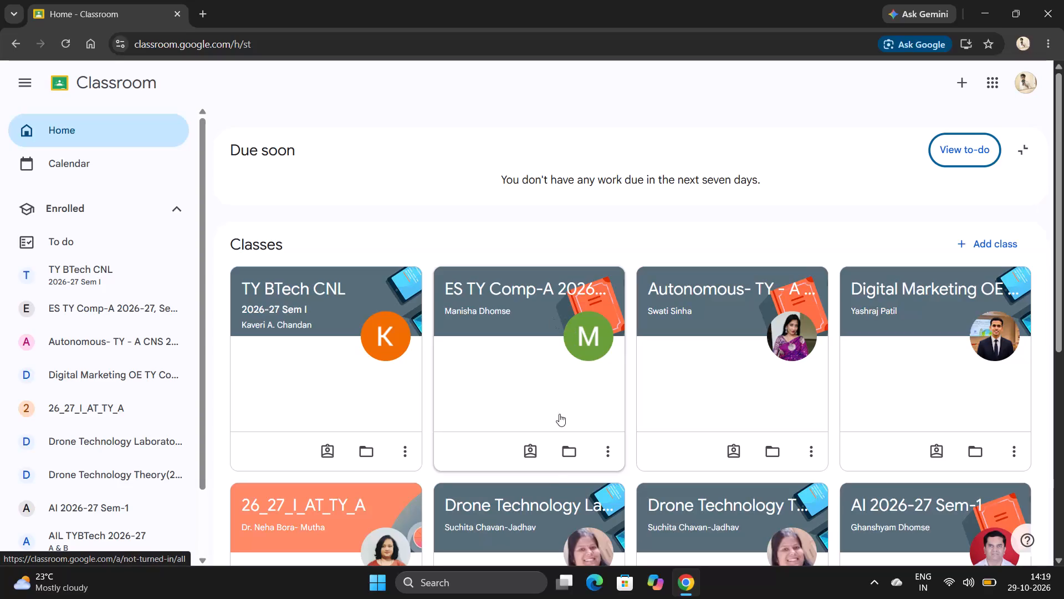
Open the Drone Software assignment in the Drone Technology Laboratory(2026-27) class.
{"action": "left_click", "coordinate": [531, 511]}
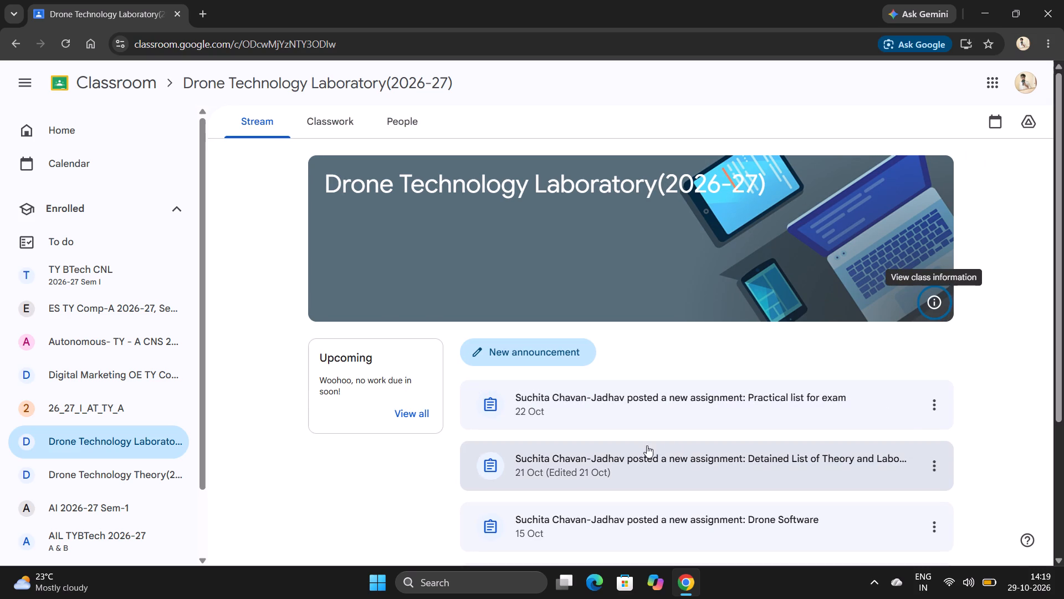
{"action": "left_click", "coordinate": [698, 521]}
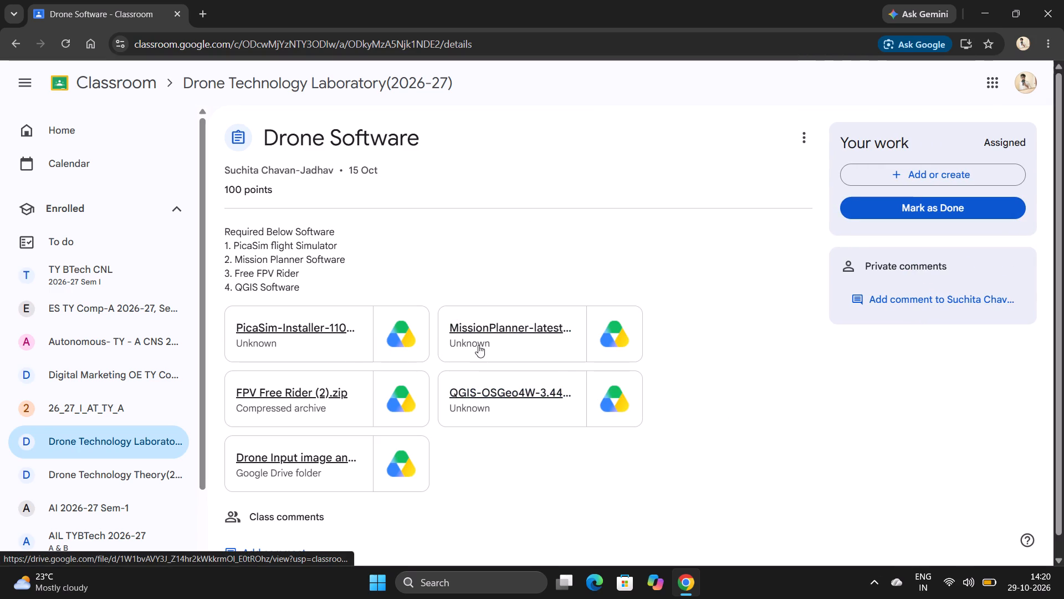
Download the MissionPlanner-latest.msi installer from the assignment's attachments and check the download's progress.
{"action": "left_click", "coordinate": [511, 329]}
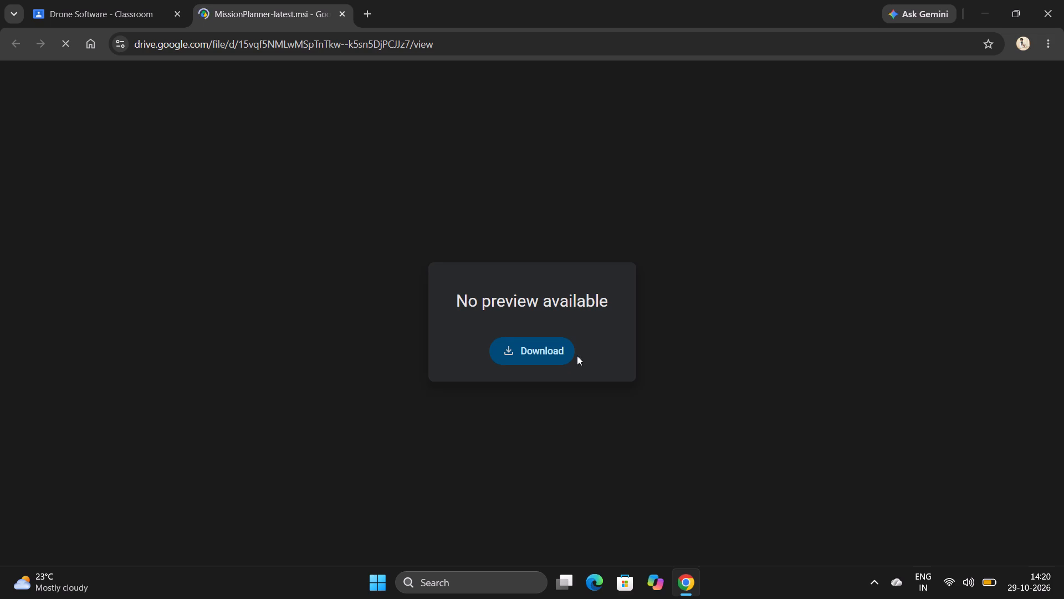
{"action": "left_click", "coordinate": [545, 349]}
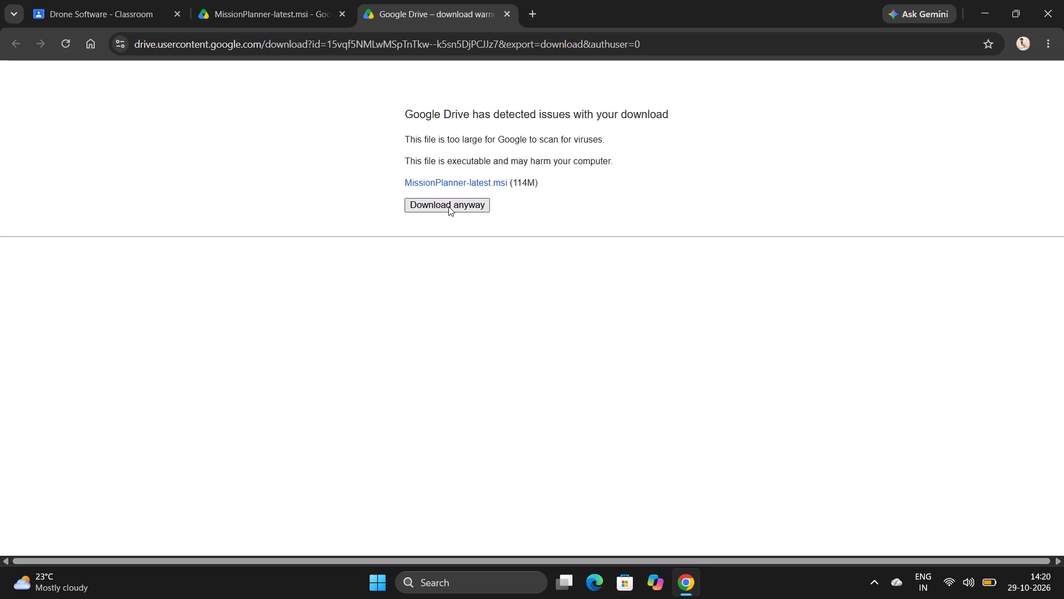
{"action": "left_click", "coordinate": [448, 206]}
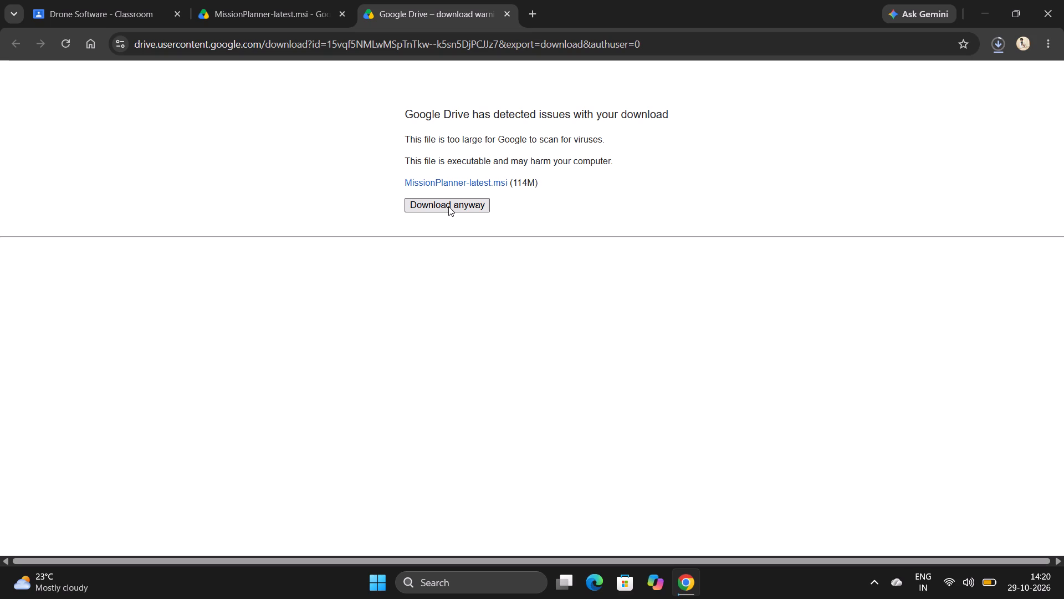
{"action": "left_click", "coordinate": [999, 44]}
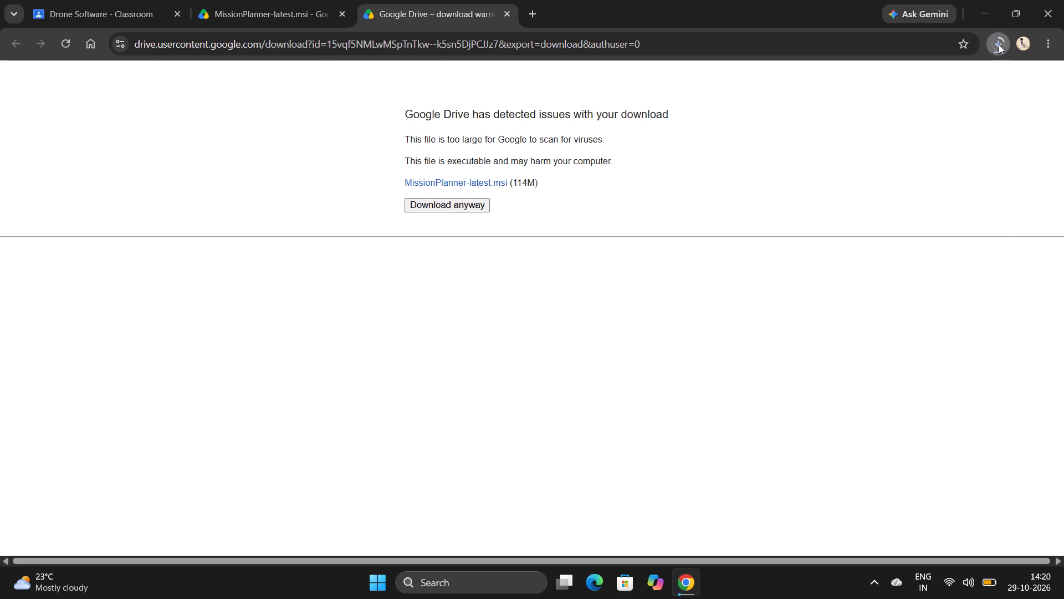
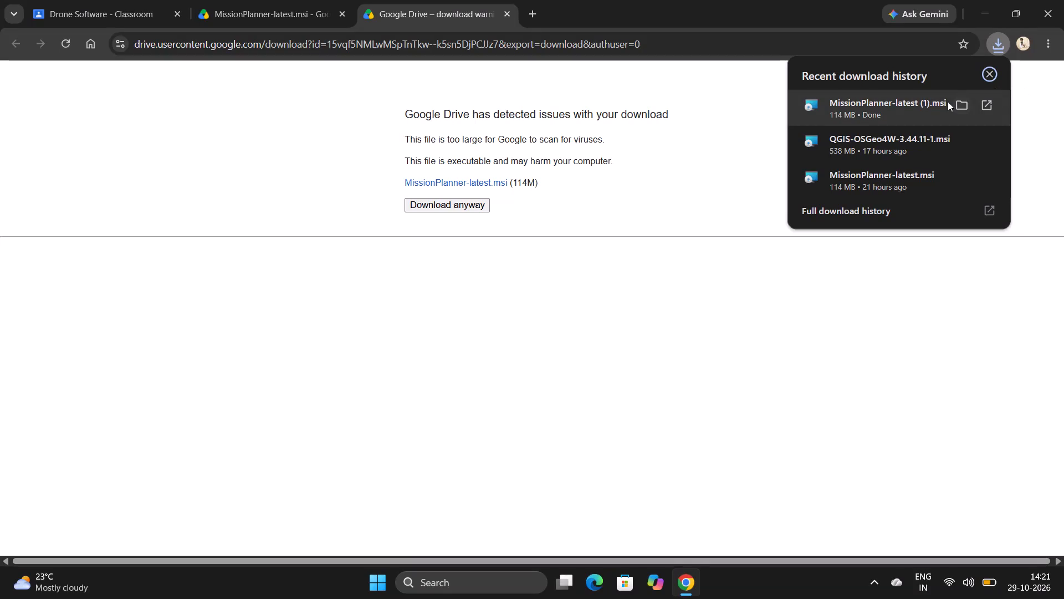
Delete the older MissionPlanner-latest installer from the Downloads folder, keeping the copy downloaded today.
{"action": "left_click", "coordinate": [956, 104]}
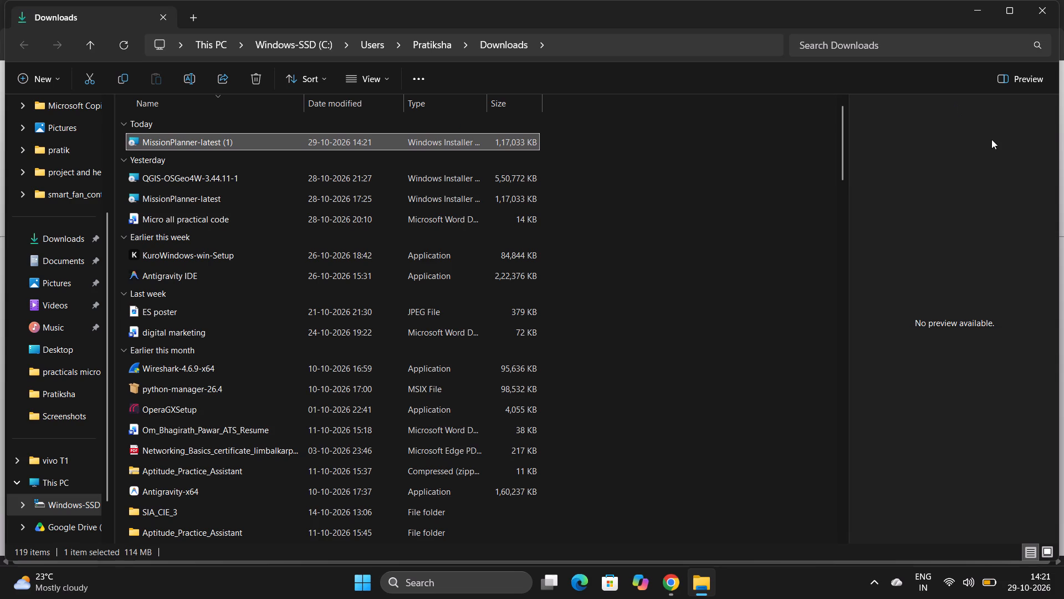
{"action": "right_click", "coordinate": [502, 197]}
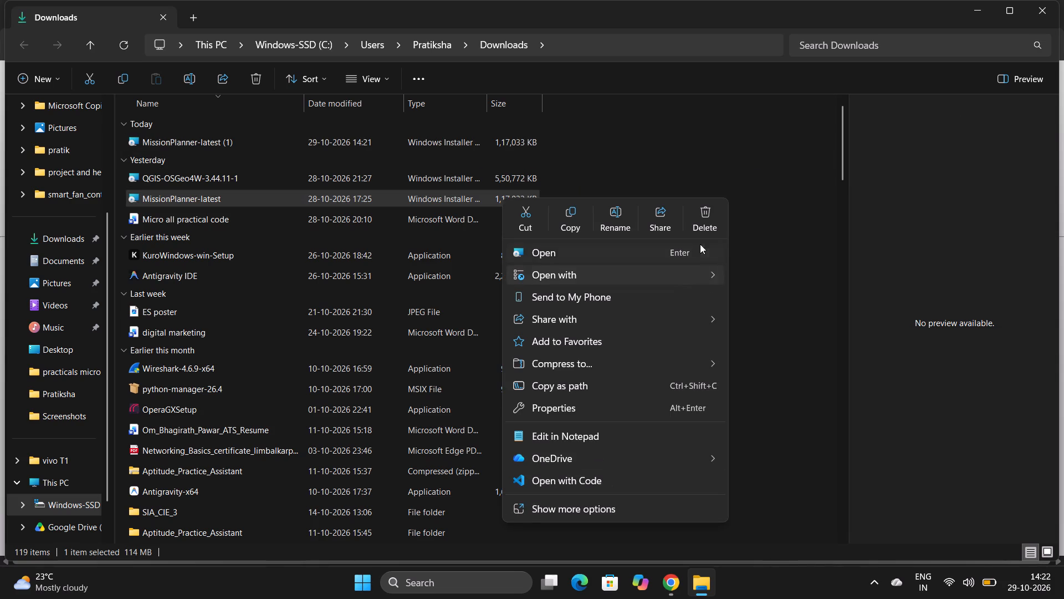
{"action": "left_click", "coordinate": [705, 226]}
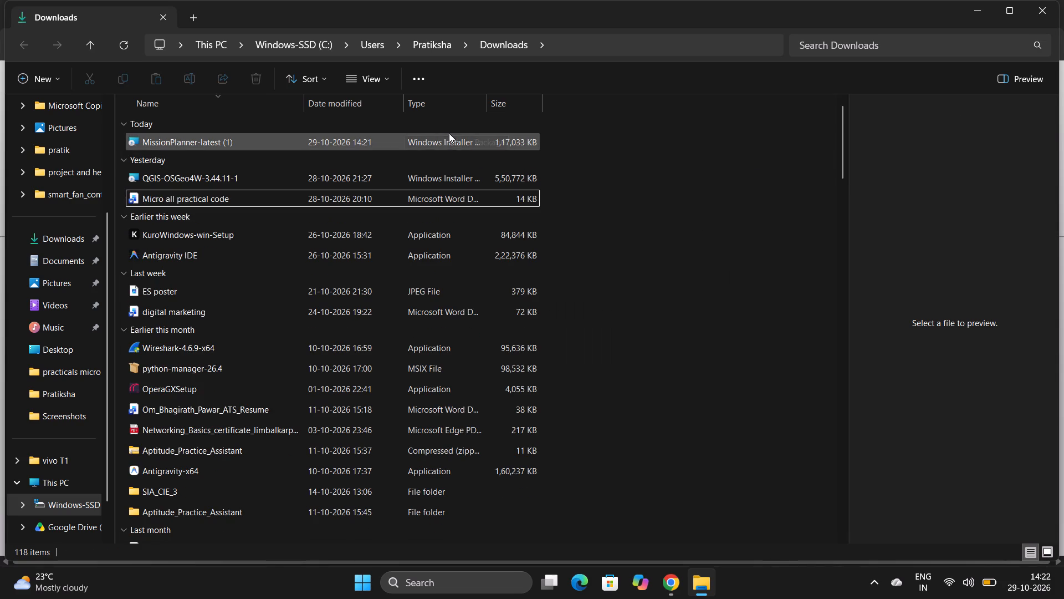
Install Mission Planner from MissionPlanner-latest (1), accepting the licence and default folder, launch it on completion, and close the Downloads window.
{"action": "double_click", "coordinate": [381, 141]}
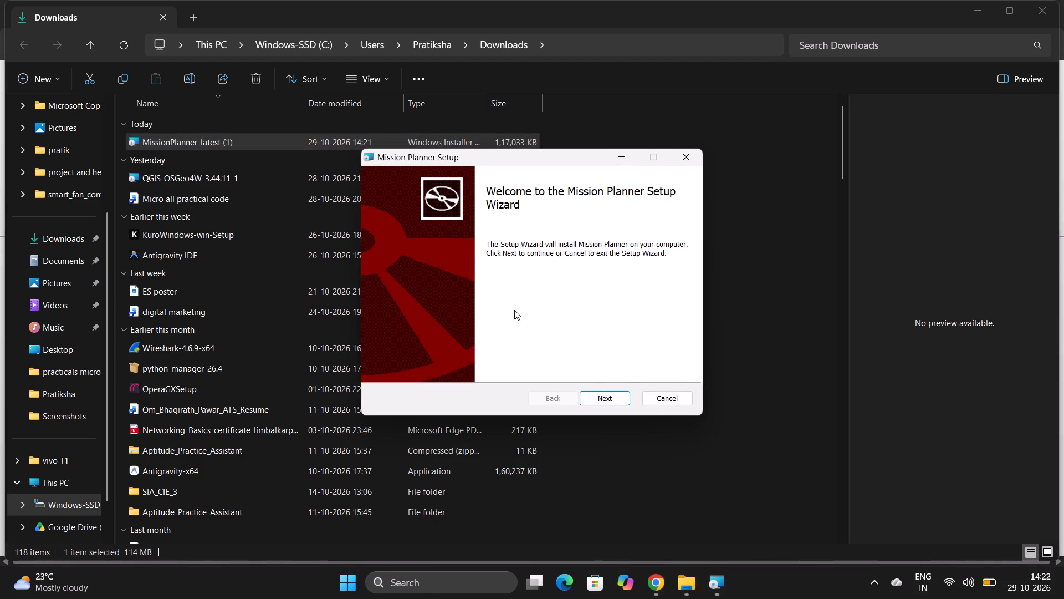
{"action": "left_click", "coordinate": [600, 397]}
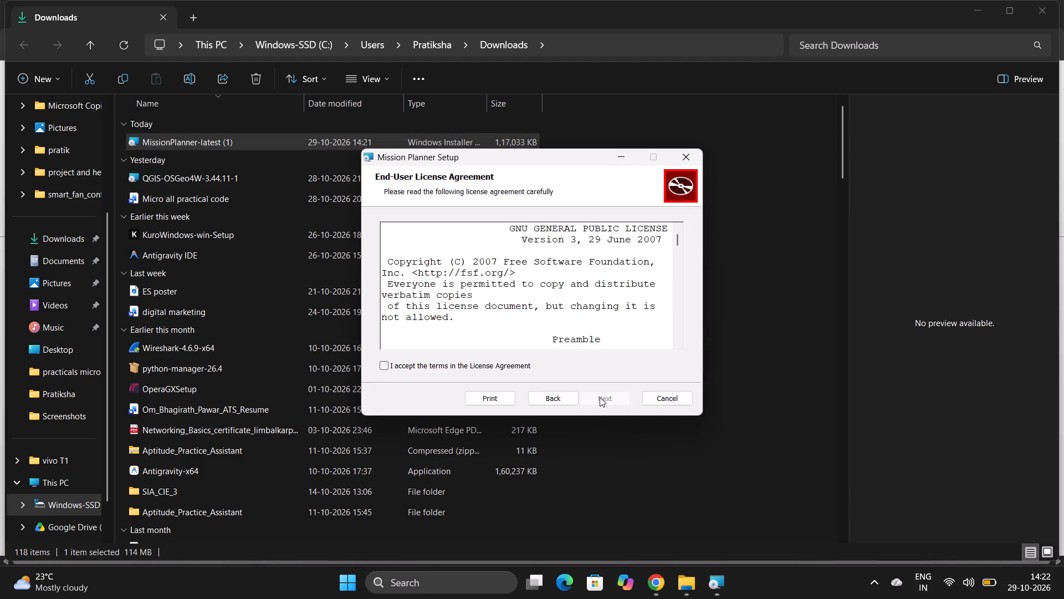
{"action": "left_click", "coordinate": [385, 362]}
{"action": "left_click", "coordinate": [601, 397]}
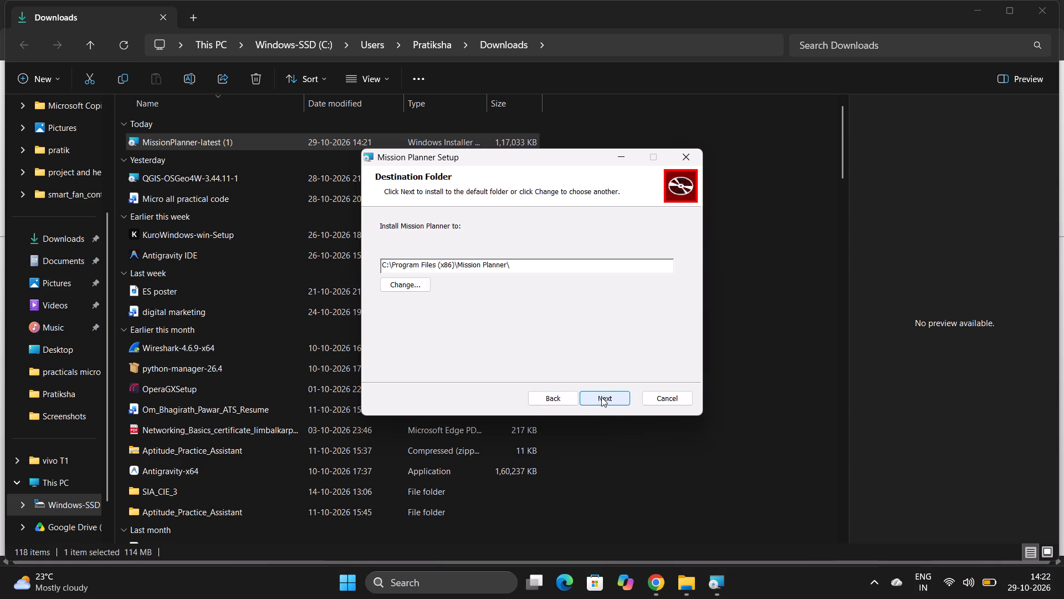
{"action": "left_click", "coordinate": [601, 397]}
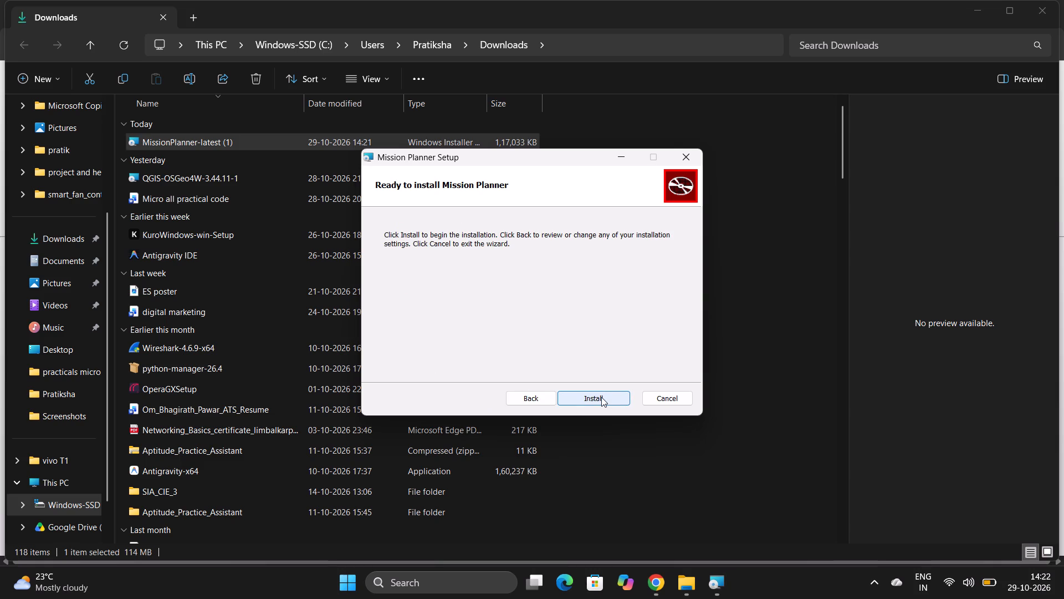
{"action": "left_click", "coordinate": [601, 397]}
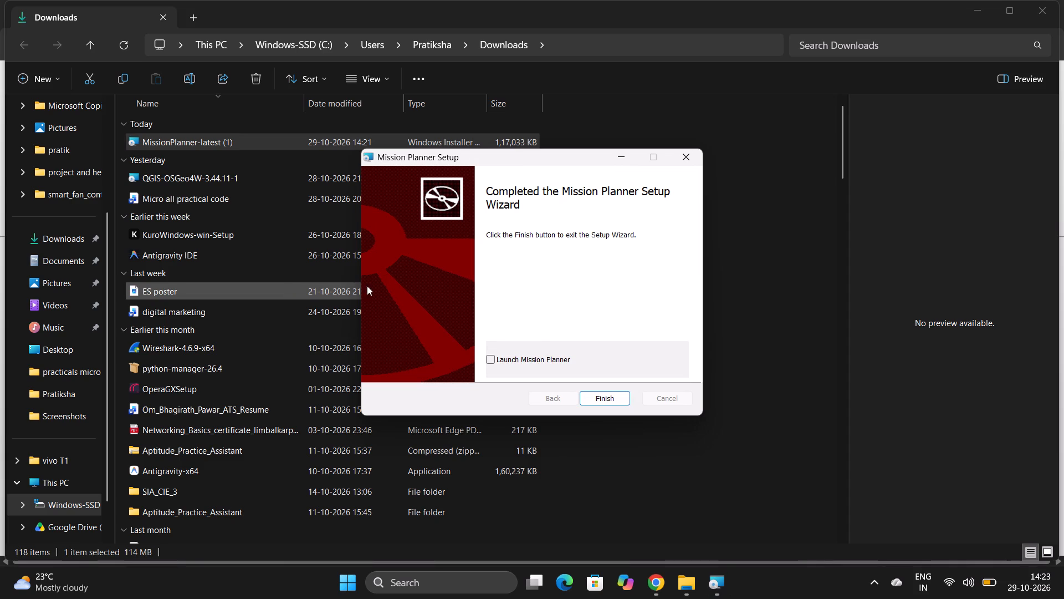
{"action": "left_click", "coordinate": [495, 357]}
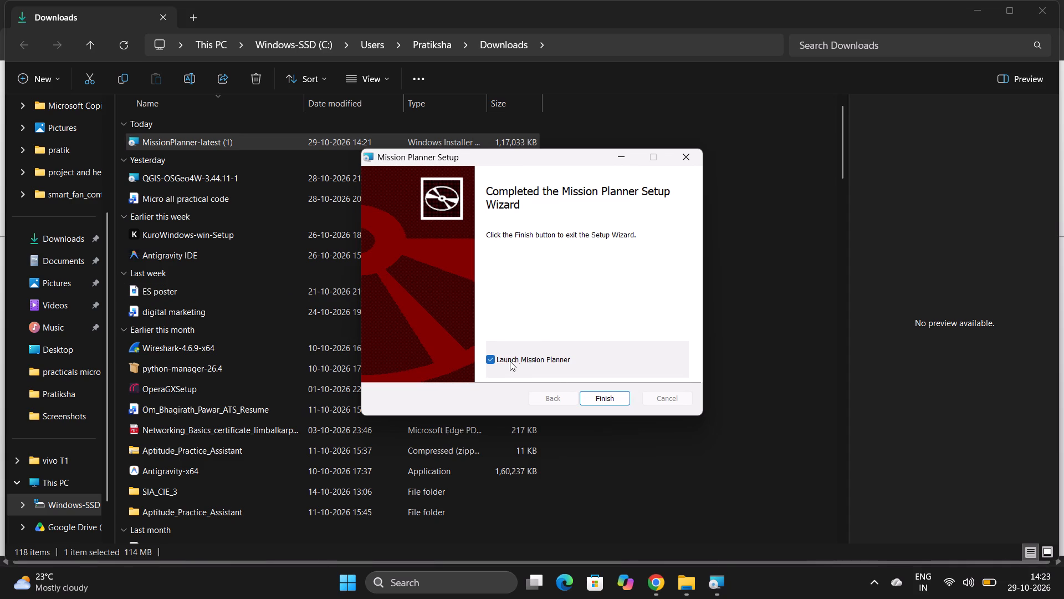
{"action": "left_click", "coordinate": [597, 396]}
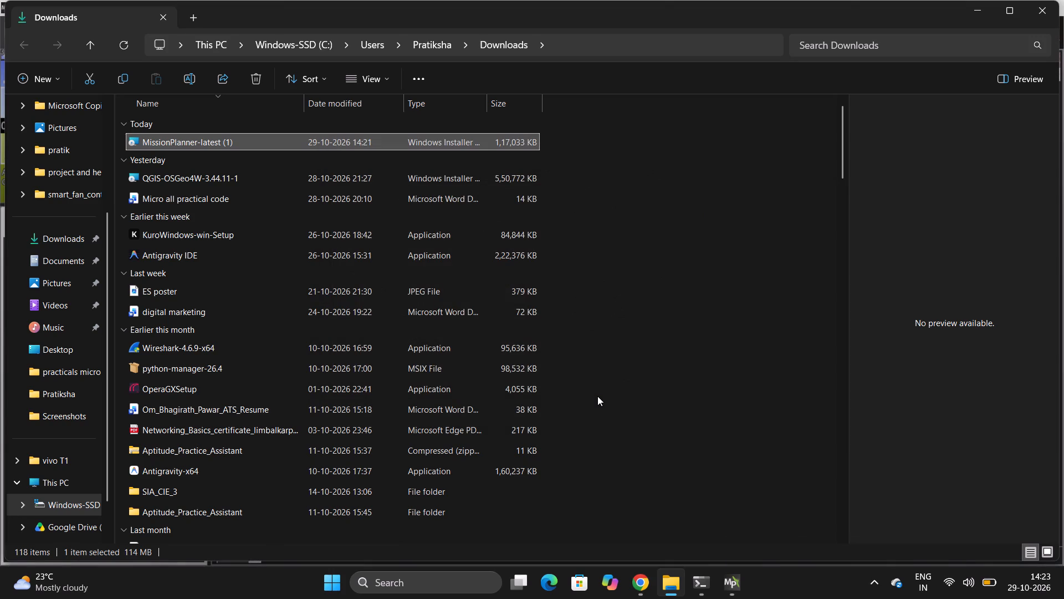
{"action": "left_click", "coordinate": [1045, 12]}
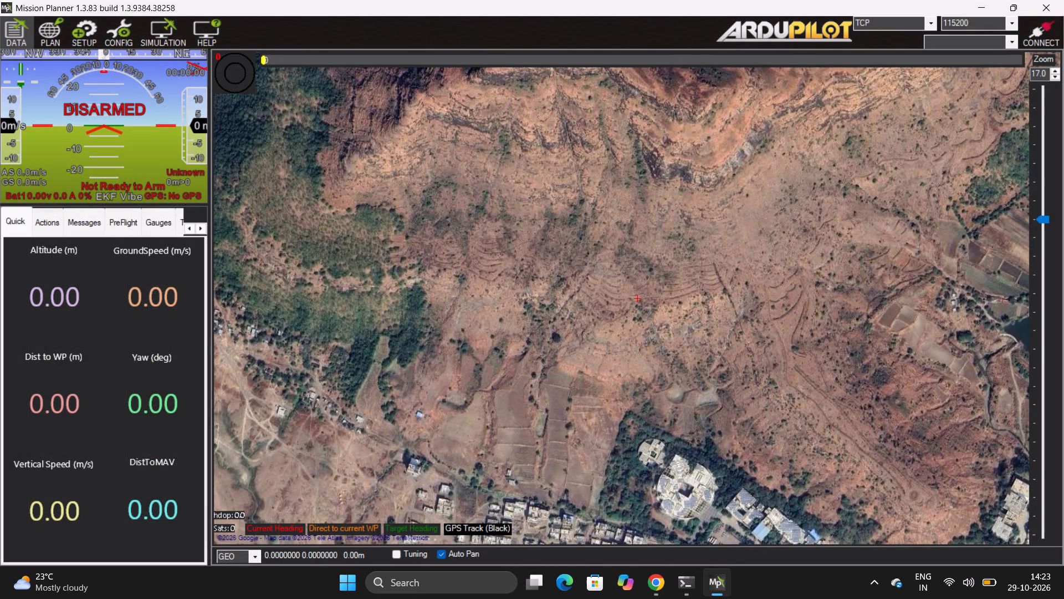
Start a simulated Multirotor vehicle with the quad model.
{"action": "left_click", "coordinate": [171, 47]}
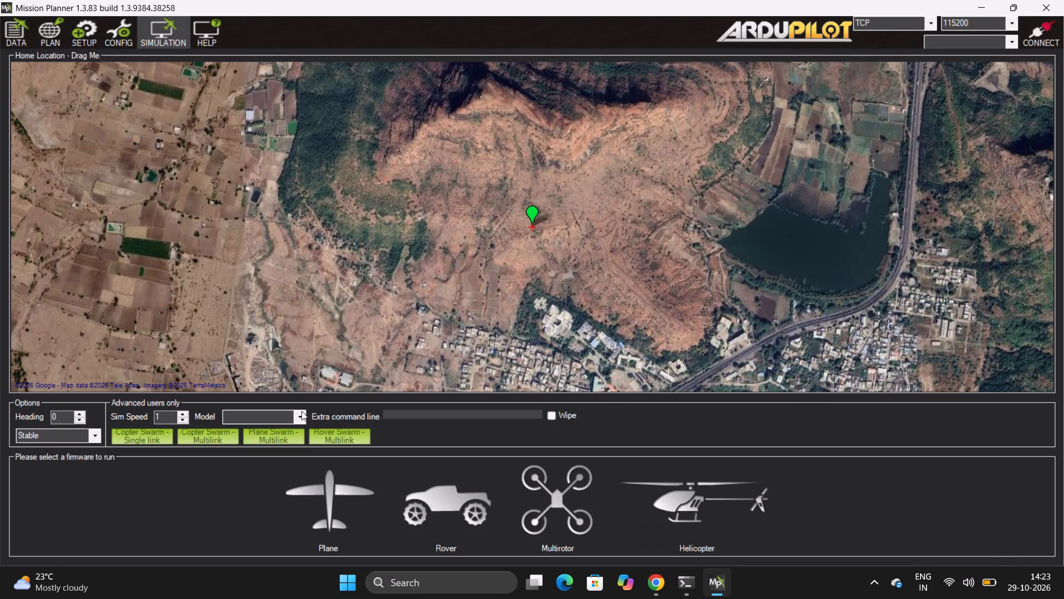
{"action": "left_click", "coordinate": [301, 412]}
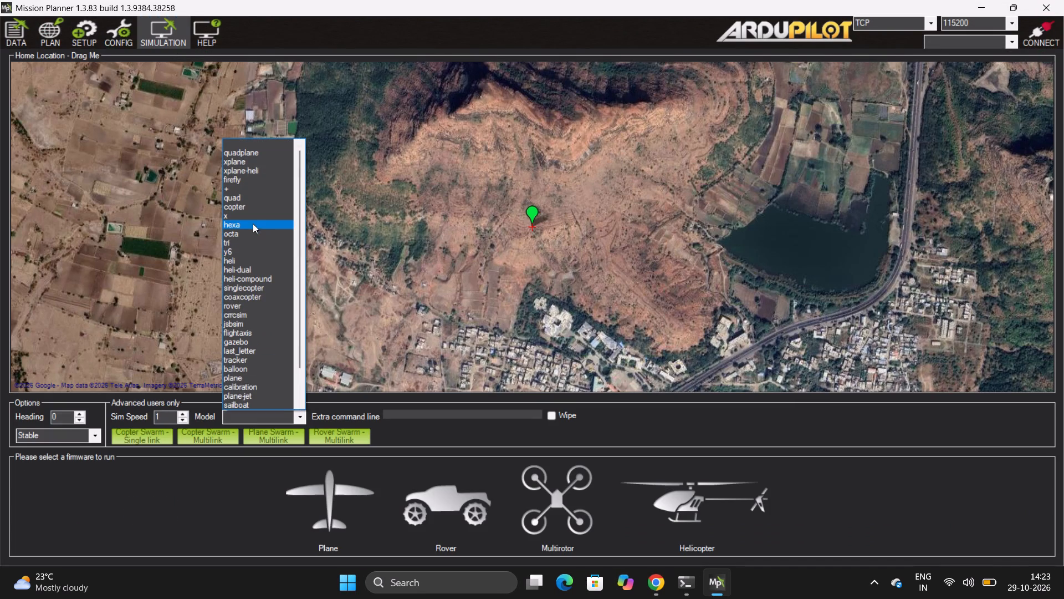
{"action": "left_click", "coordinate": [250, 195]}
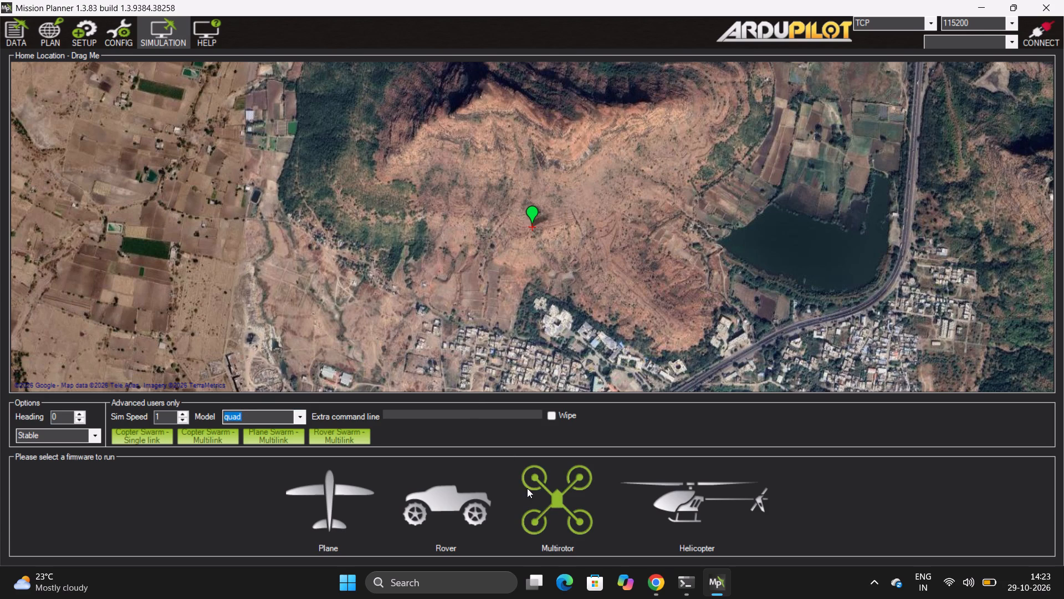
{"action": "left_click", "coordinate": [553, 504]}
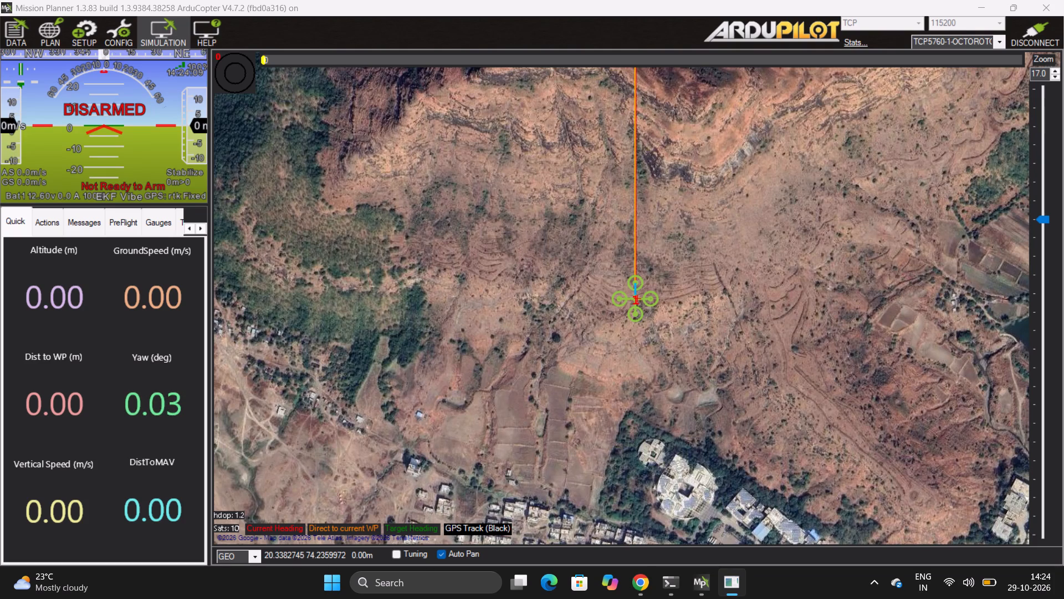
In the flight plan, draw a four-point polygon of about 178,000 m² over the hillside northwest of the home position.
{"action": "left_click", "coordinate": [53, 33]}
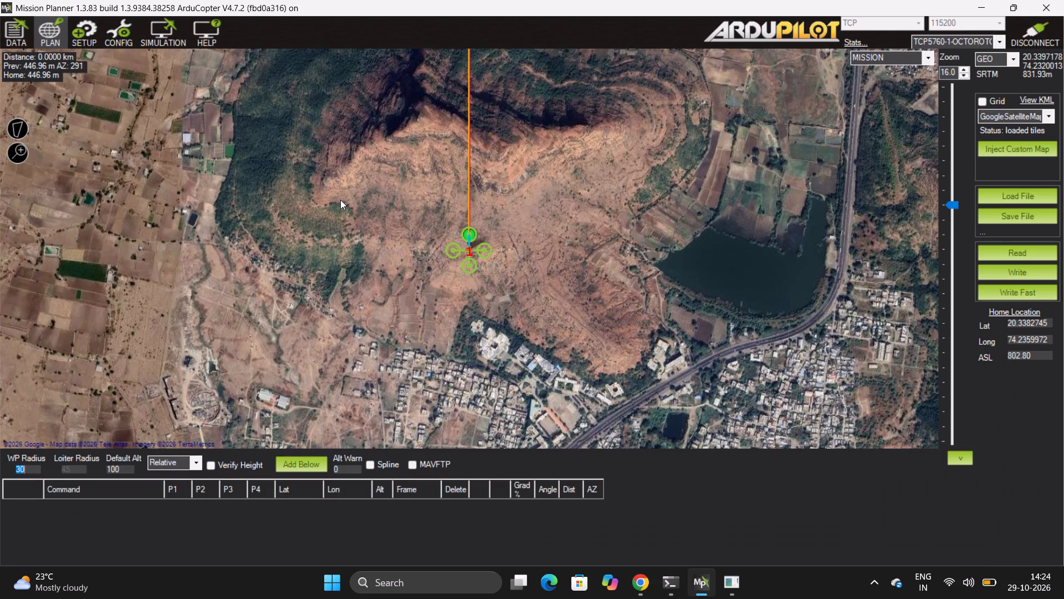
{"action": "left_click_drag", "start_coordinate": [340, 200], "coordinate": [346, 205]}
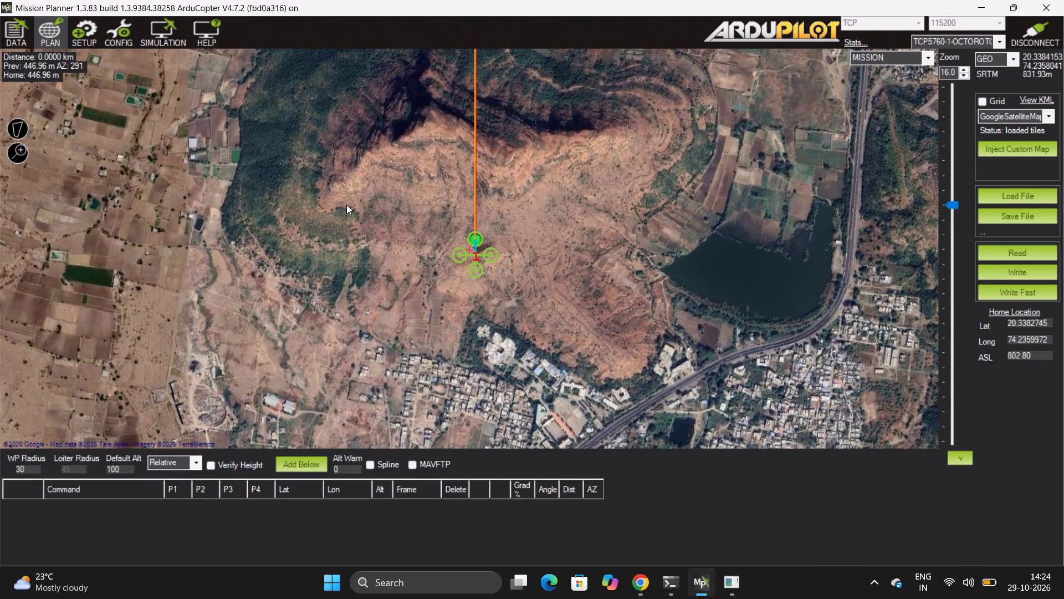
{"action": "right_click", "coordinate": [346, 205]}
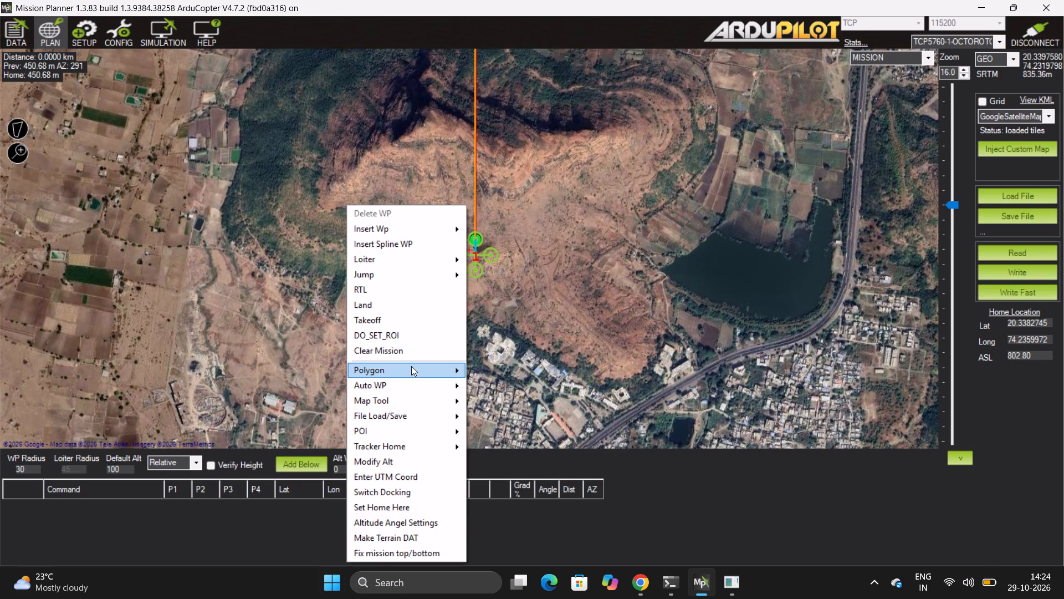
{"action": "left_click", "coordinate": [412, 366]}
{"action": "left_click", "coordinate": [505, 370]}
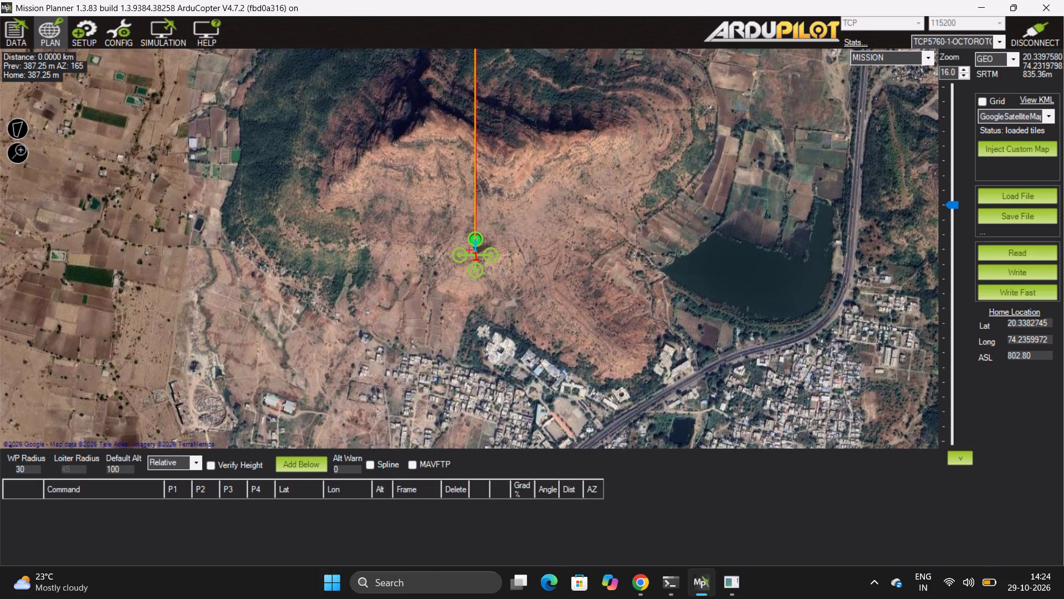
{"action": "left_click", "coordinate": [349, 146]}
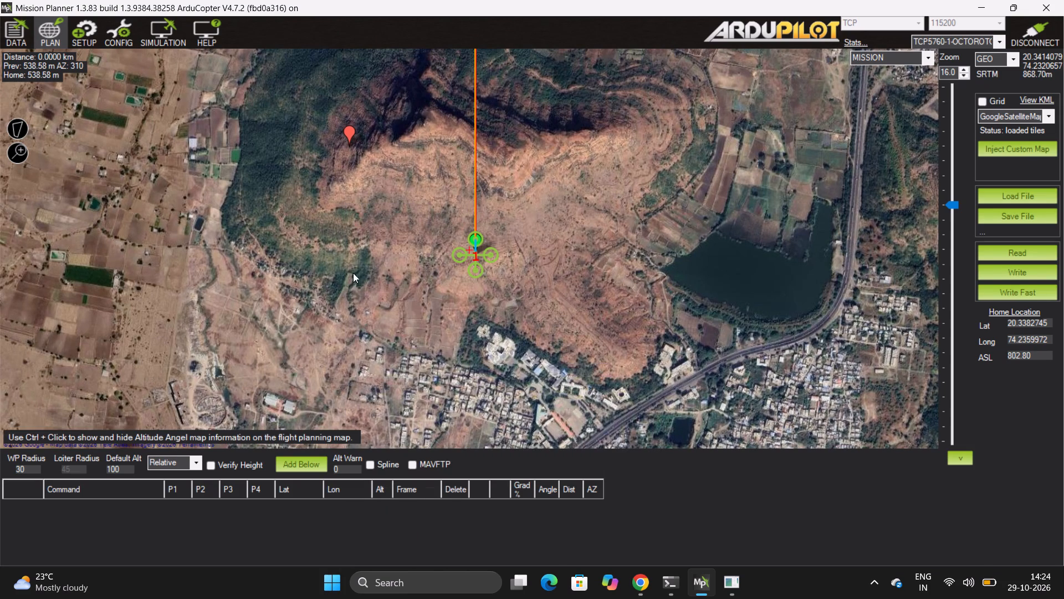
{"action": "left_click", "coordinate": [352, 276]}
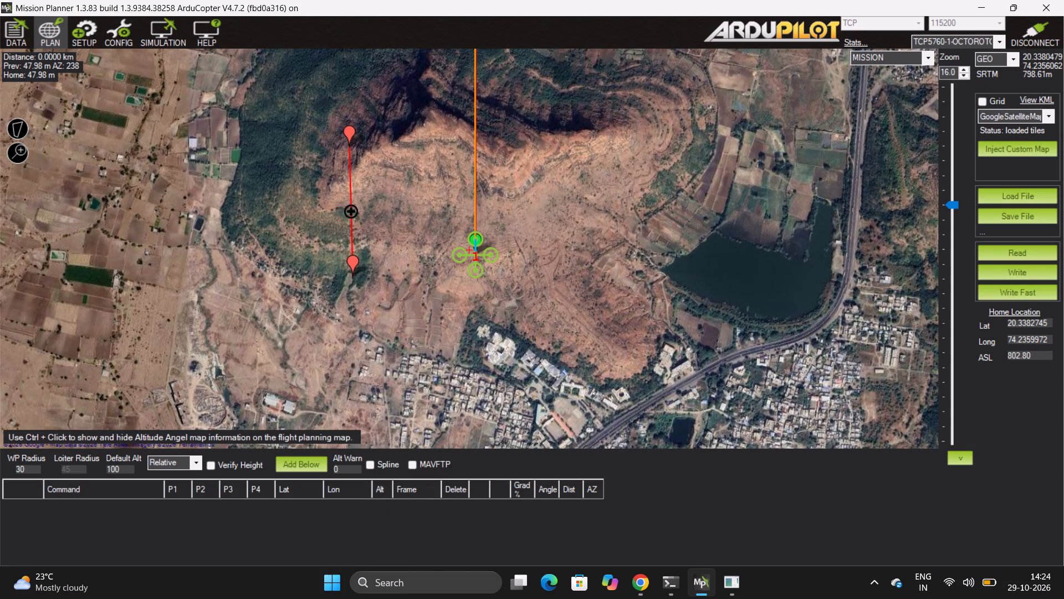
{"action": "left_click", "coordinate": [463, 262]}
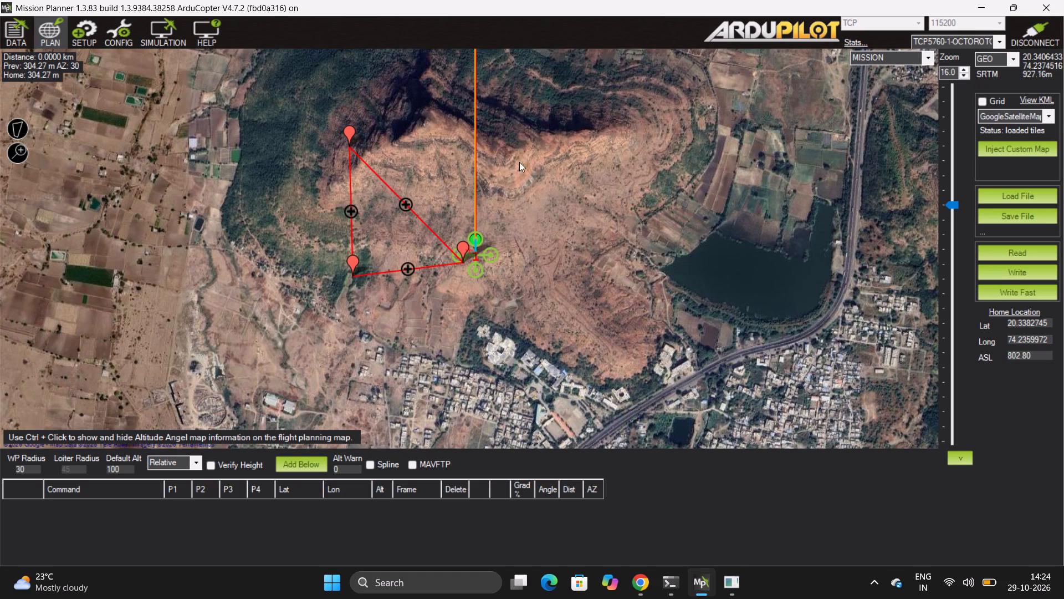
{"action": "left_click", "coordinate": [505, 129]}
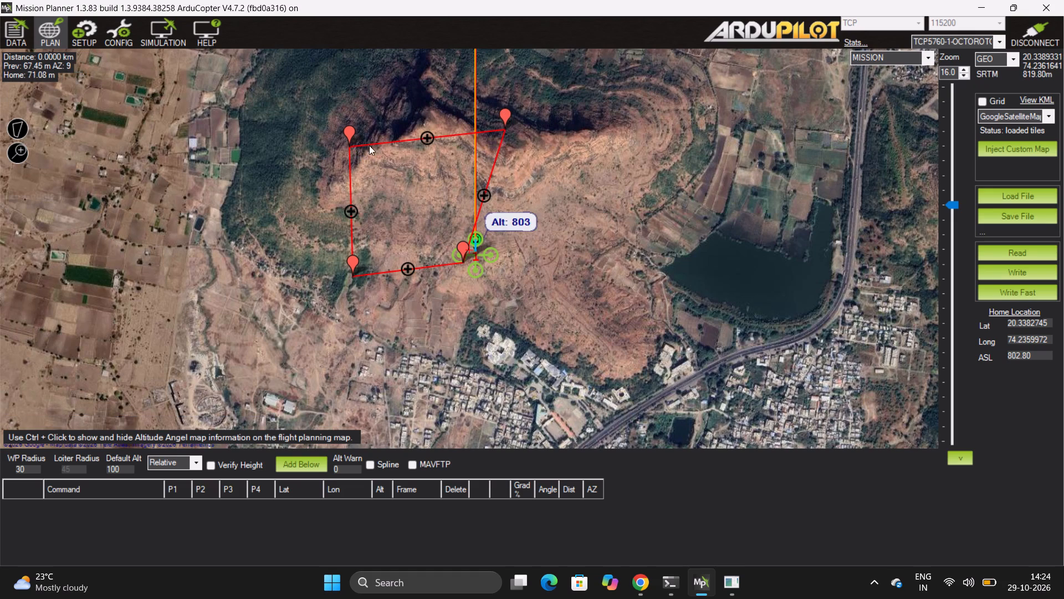
{"action": "left_click", "coordinate": [346, 133]}
{"action": "left_click", "coordinate": [346, 131]}
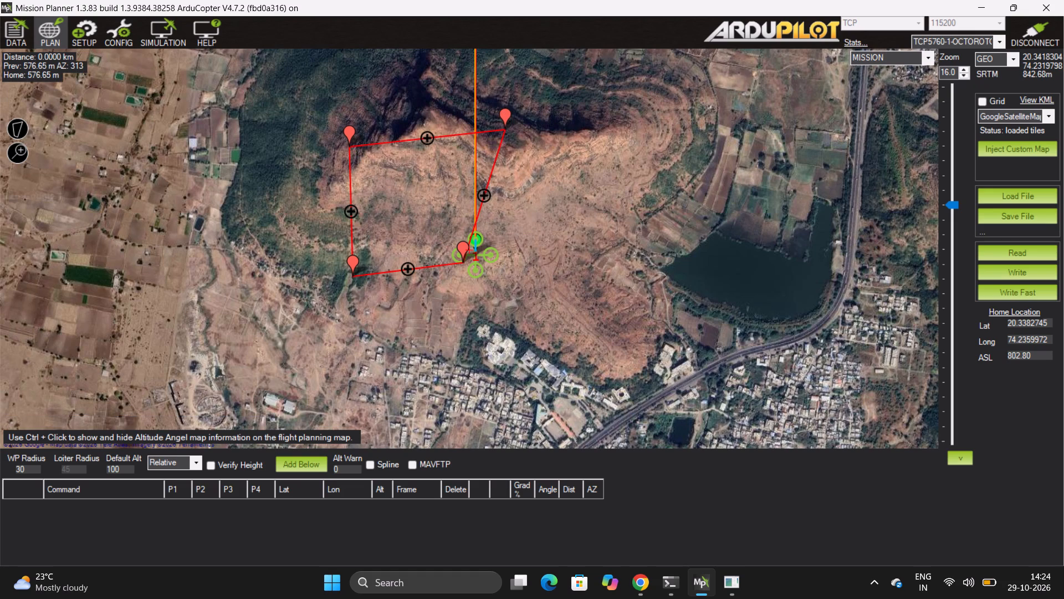
Generate a Survey (Grid) mission inside the polygon using the Sony A6000 camera, and accept it.
{"action": "right_click", "coordinate": [346, 131]}
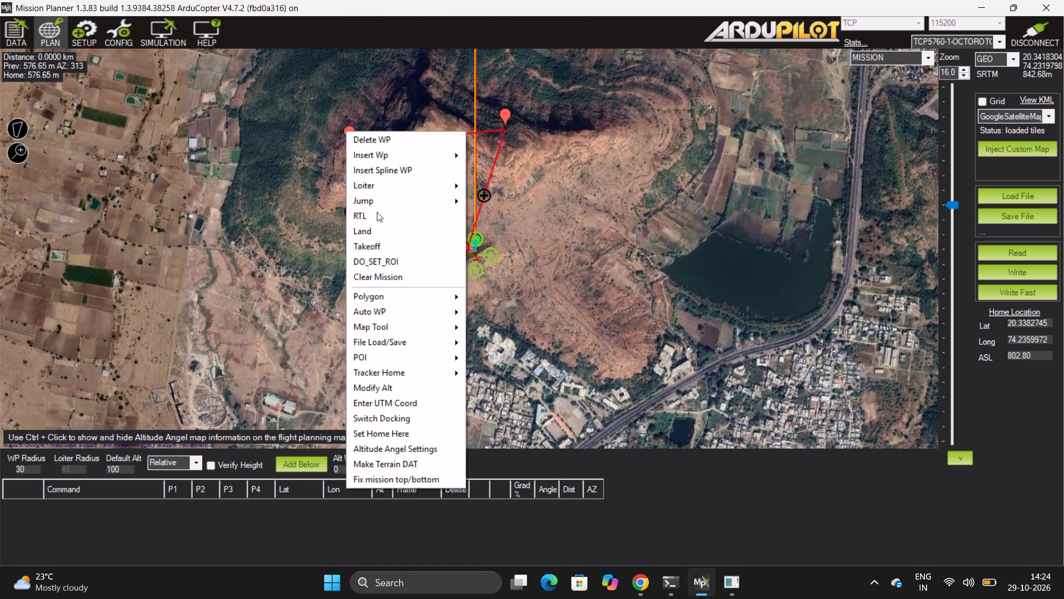
{"action": "left_click", "coordinate": [400, 312]}
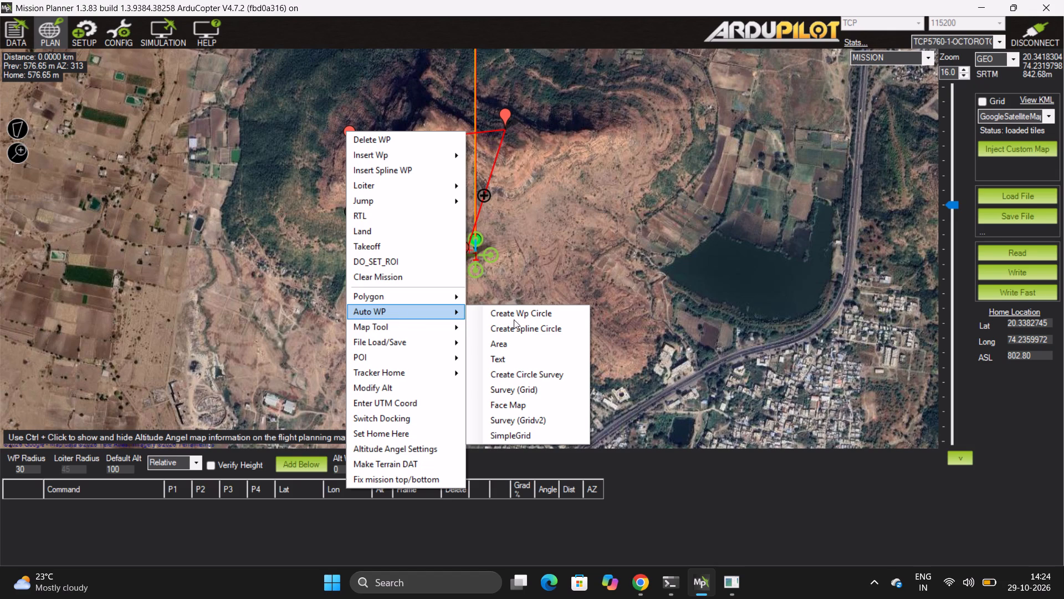
{"action": "left_click", "coordinate": [516, 388]}
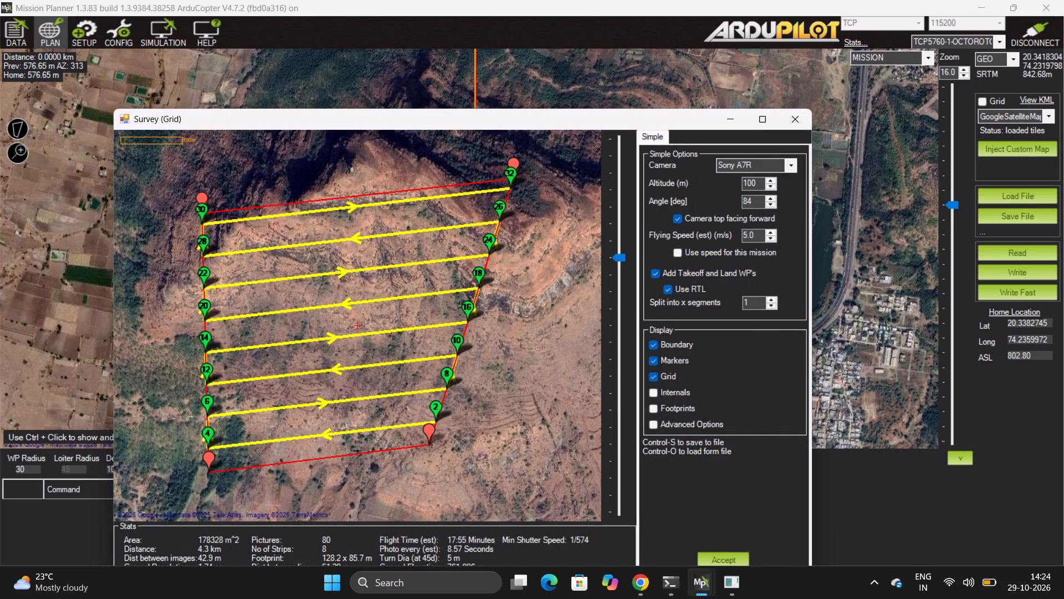
{"action": "left_click", "coordinate": [787, 164]}
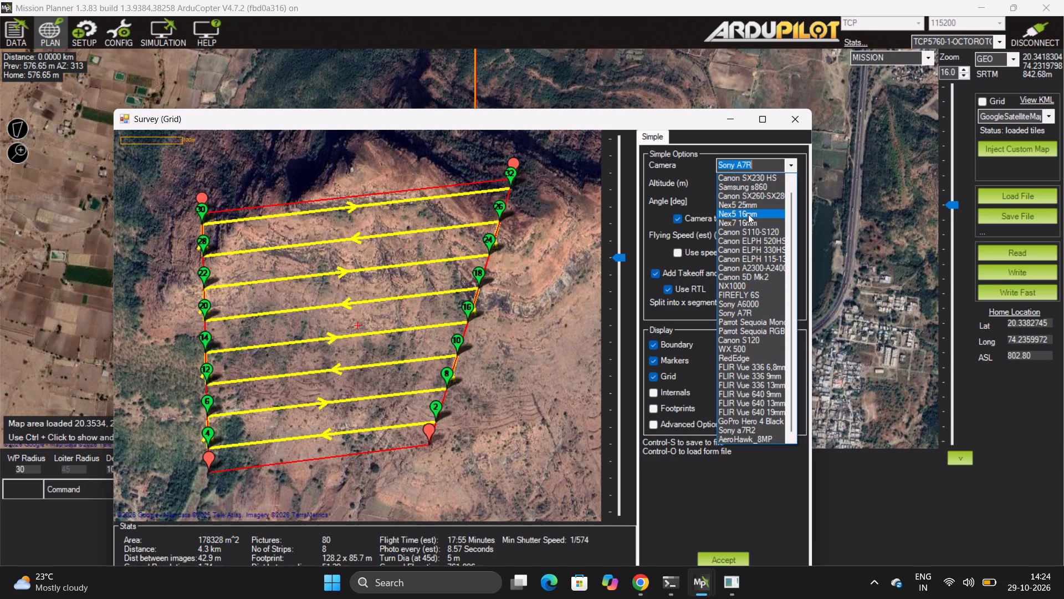
{"action": "left_click", "coordinate": [750, 303]}
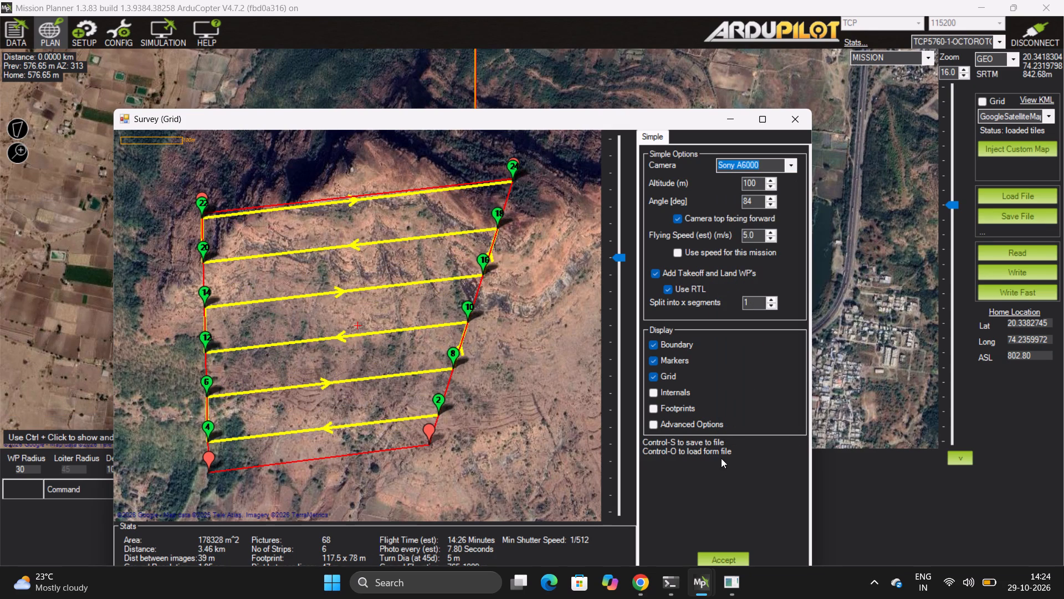
{"action": "left_click", "coordinate": [719, 556]}
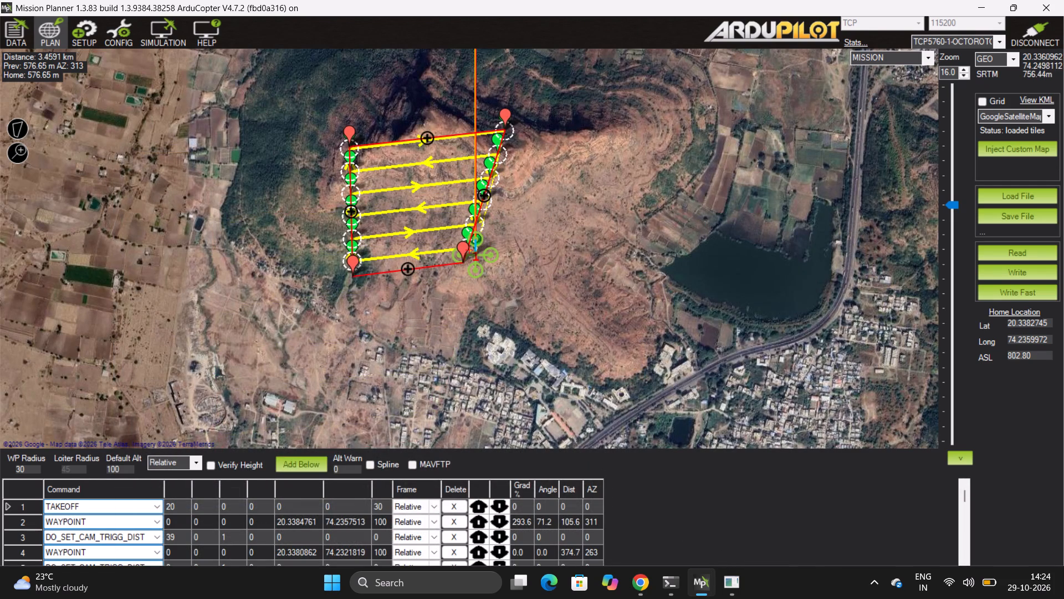
Write the survey mission to the simulated vehicle.
{"action": "left_click", "coordinate": [1023, 273]}
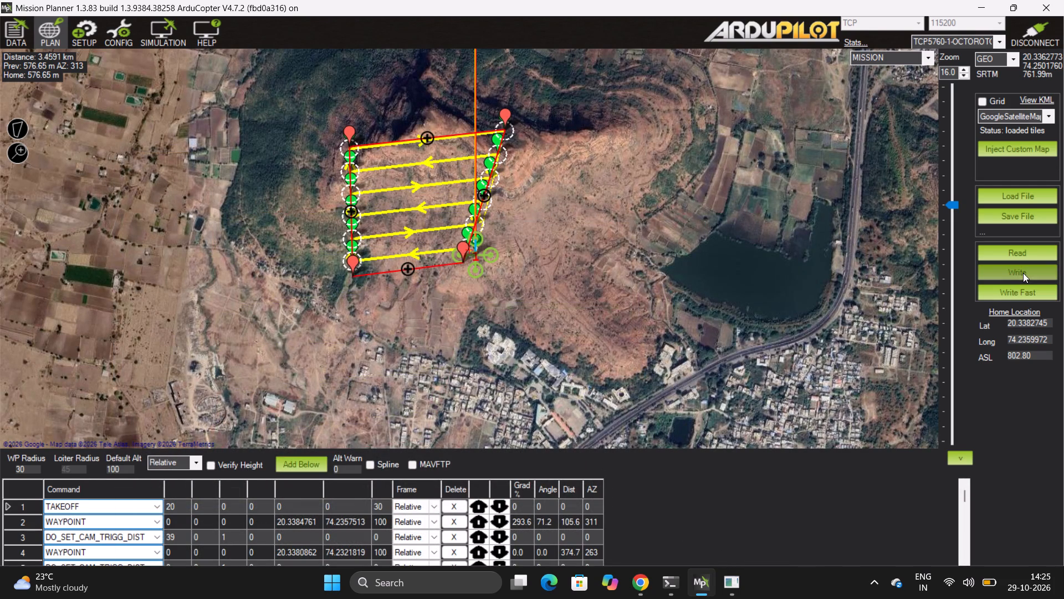
In the flight data actions, choose Mission_Start as the action, 0 (Home) as the waypoint, Stabilize as the mode and Home Location as the mount mode.
{"action": "left_click", "coordinate": [14, 38]}
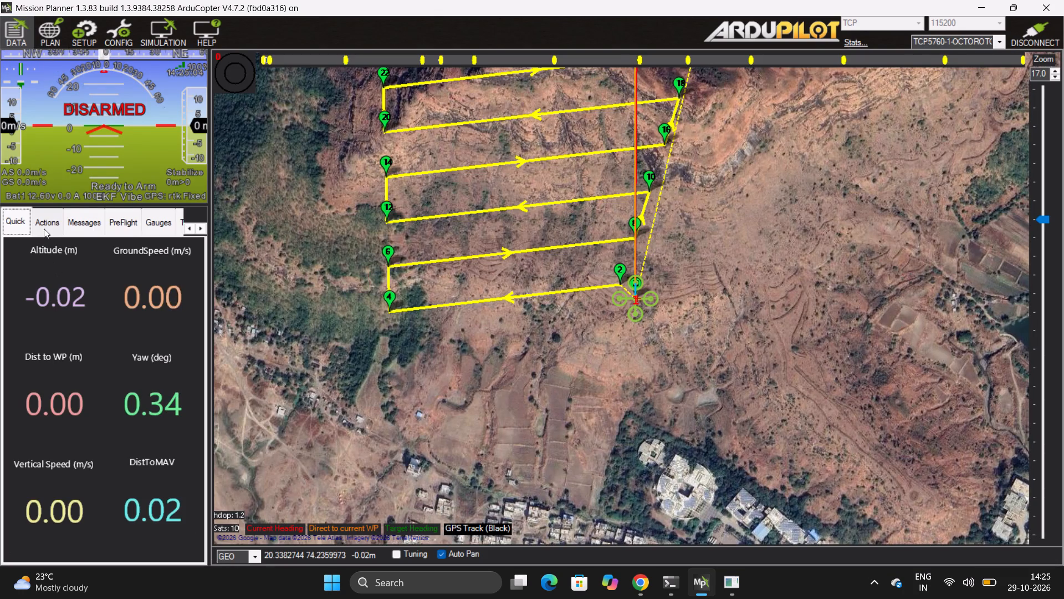
{"action": "left_click", "coordinate": [44, 229]}
{"action": "left_click", "coordinate": [29, 249]}
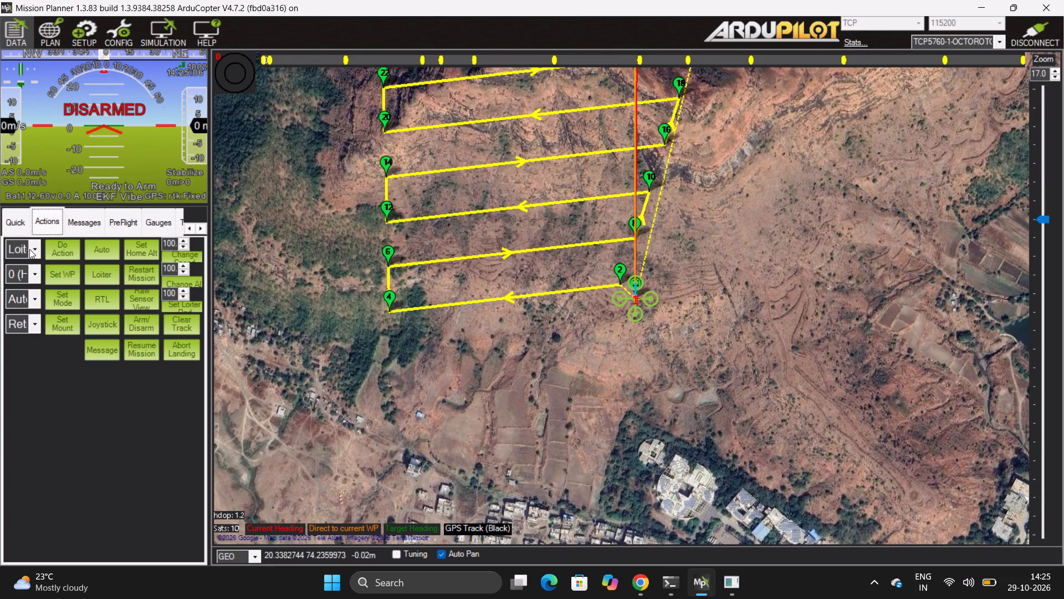
{"action": "left_click", "coordinate": [39, 311]}
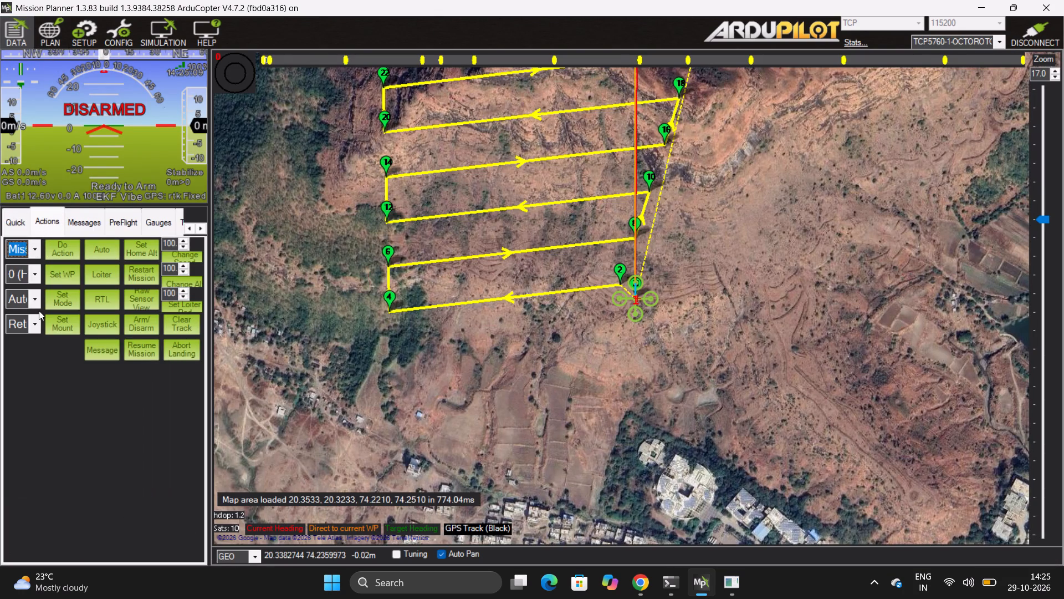
{"action": "left_click", "coordinate": [31, 276]}
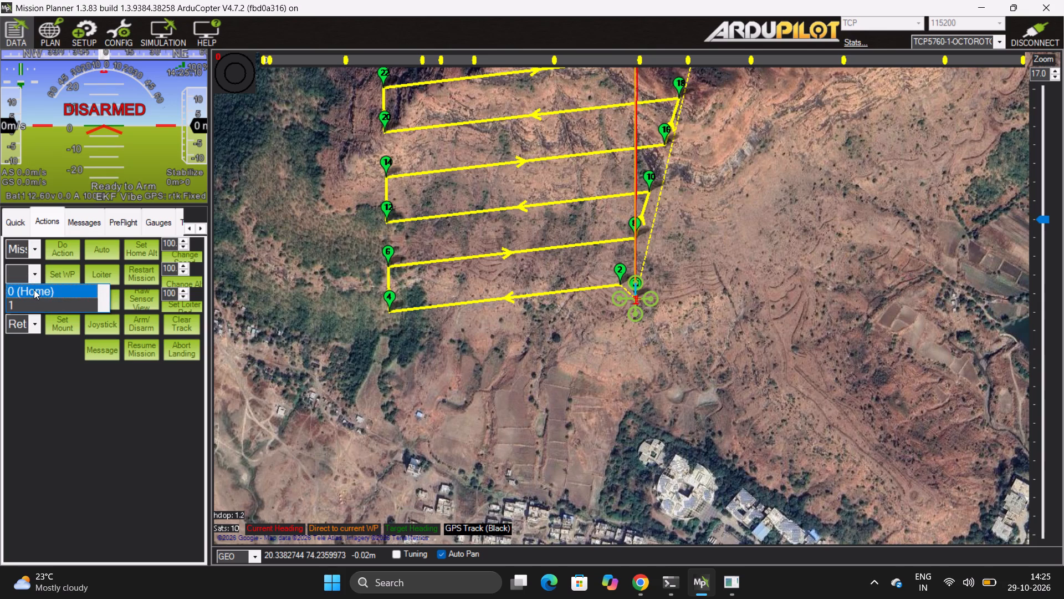
{"action": "left_click", "coordinate": [34, 290]}
{"action": "left_click", "coordinate": [34, 300]}
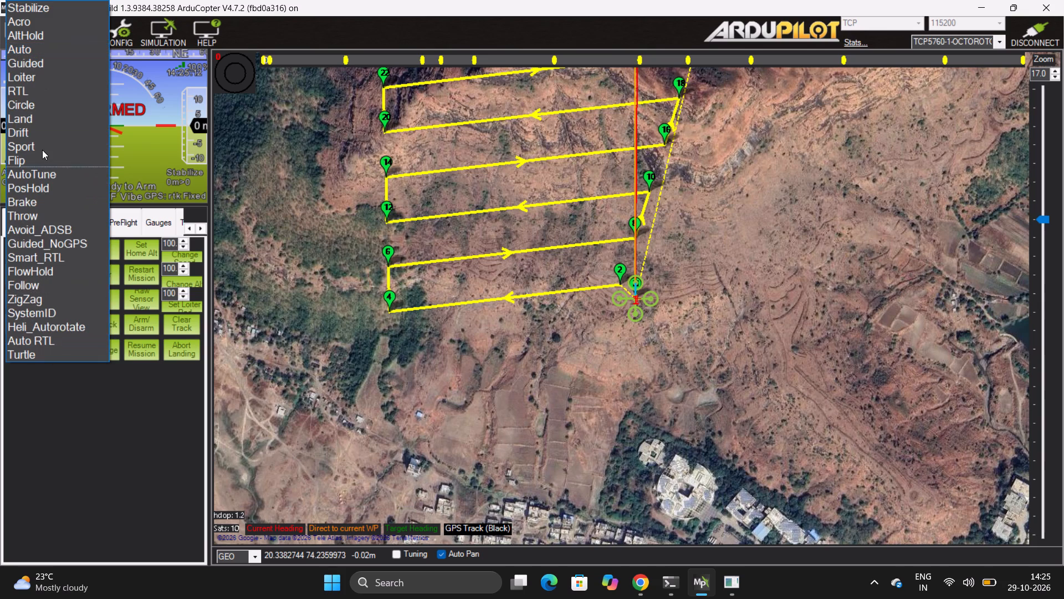
{"action": "left_click", "coordinate": [46, 7]}
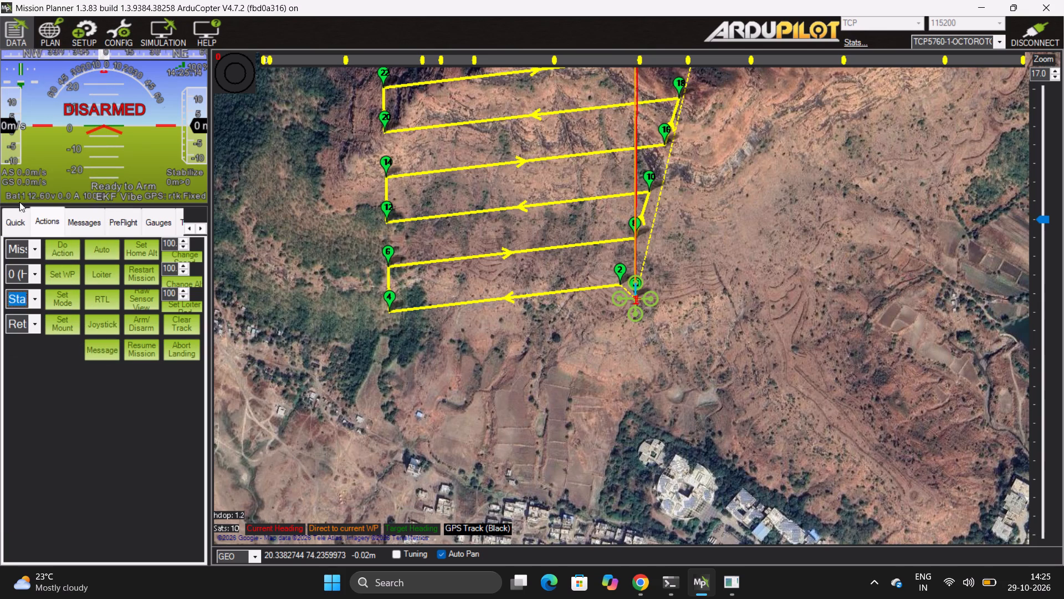
{"action": "left_click", "coordinate": [36, 323]}
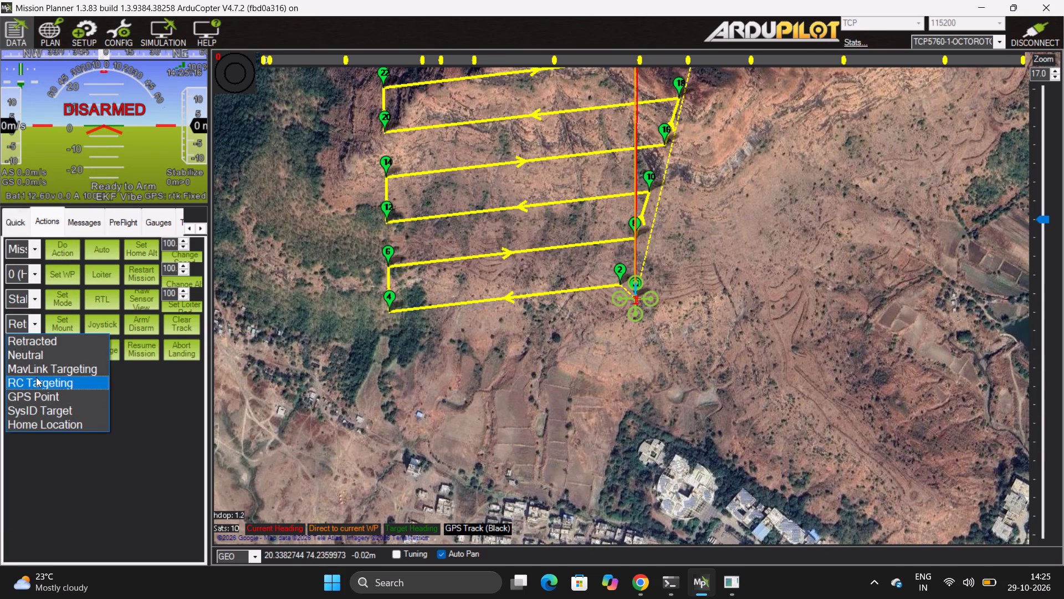
{"action": "left_click", "coordinate": [53, 429]}
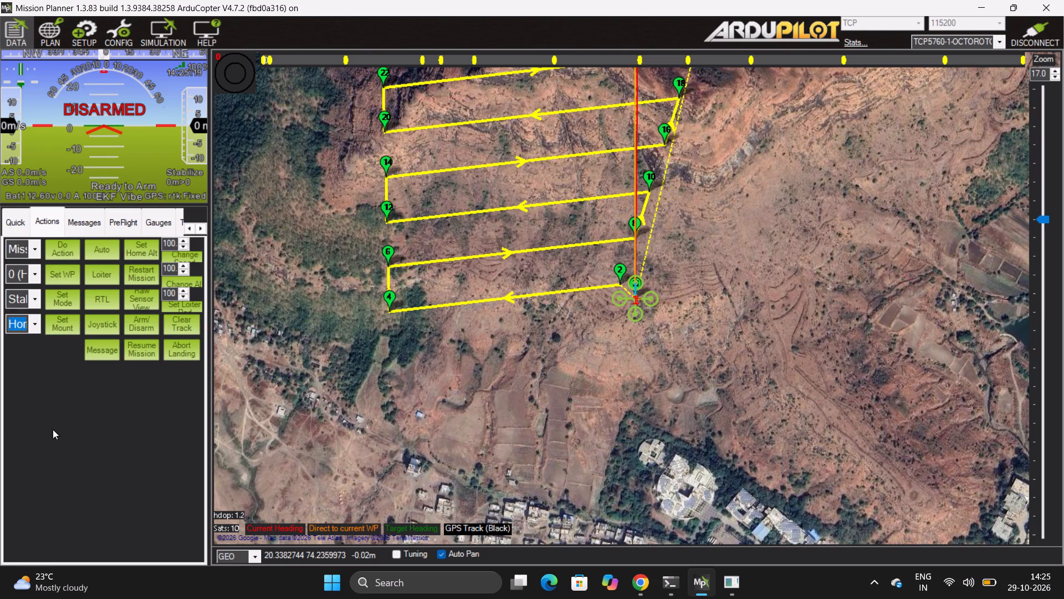
Switch the simulated vehicle to Loiter mode and arm it.
{"action": "left_click", "coordinate": [106, 273]}
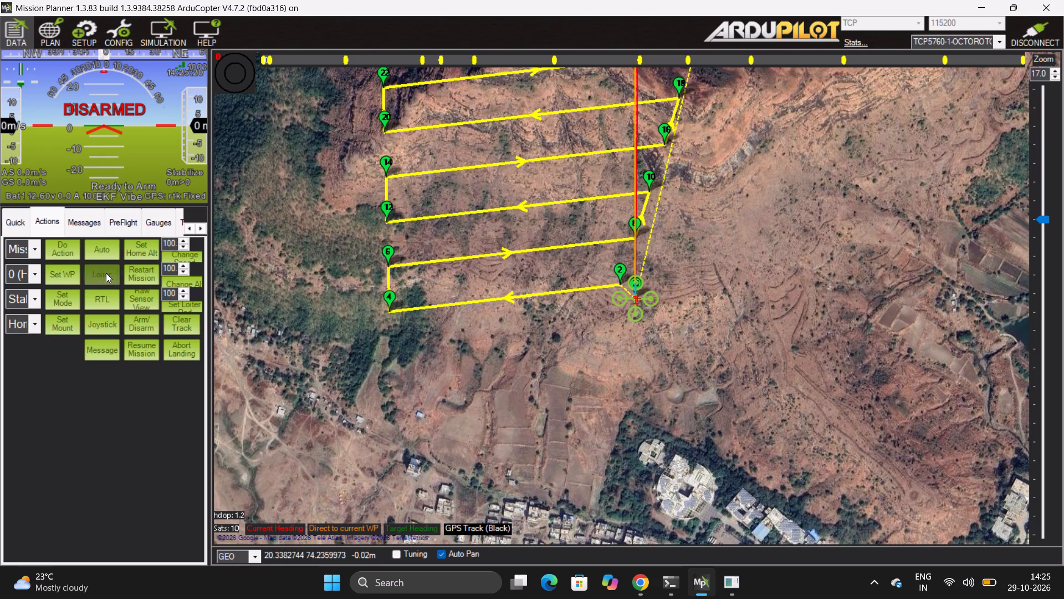
{"action": "left_click", "coordinate": [144, 326]}
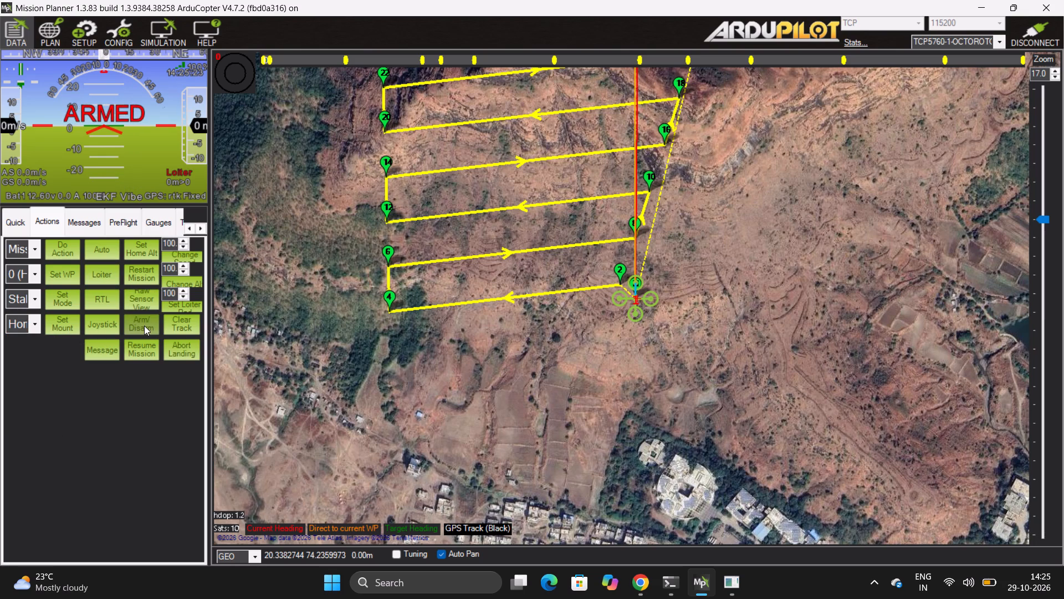
Execute the Mission_Start action to launch the survey mission, and confirm it.
{"action": "left_click", "coordinate": [64, 255]}
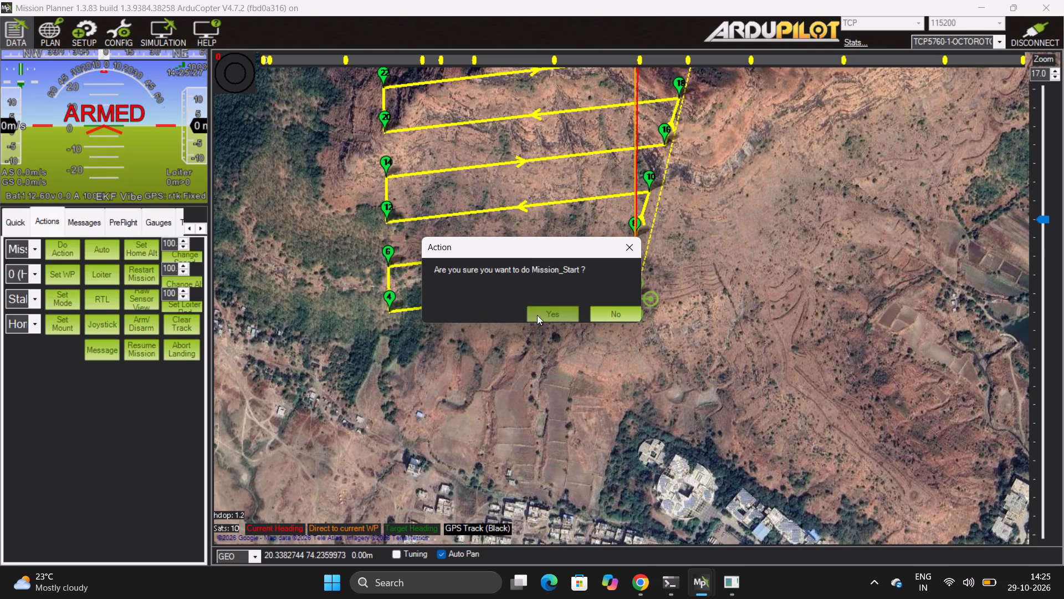
{"action": "left_click", "coordinate": [554, 316]}
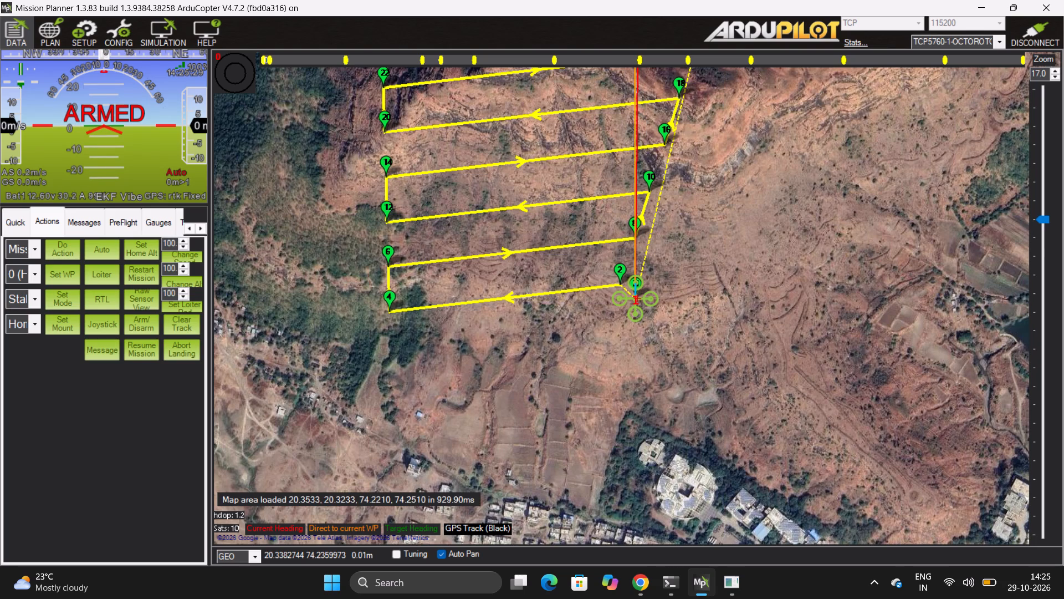
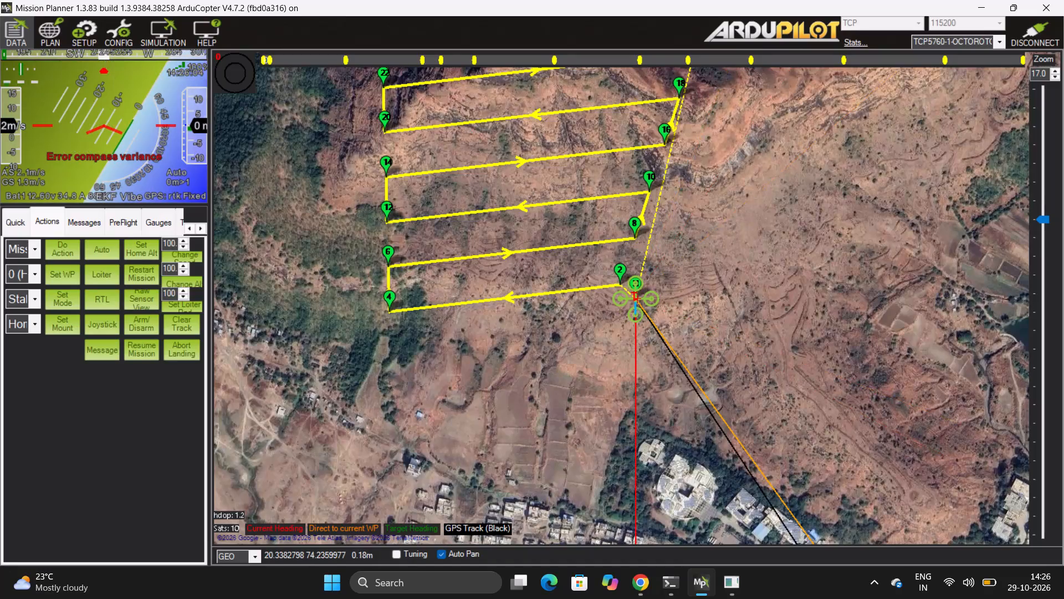
Examine the simulated vehicle, its heading lines and the surrounding area on the flight data map.
{"action": "scroll", "coordinate": [686, 500], "scroll_direction": "down", "scroll_amount": 2}
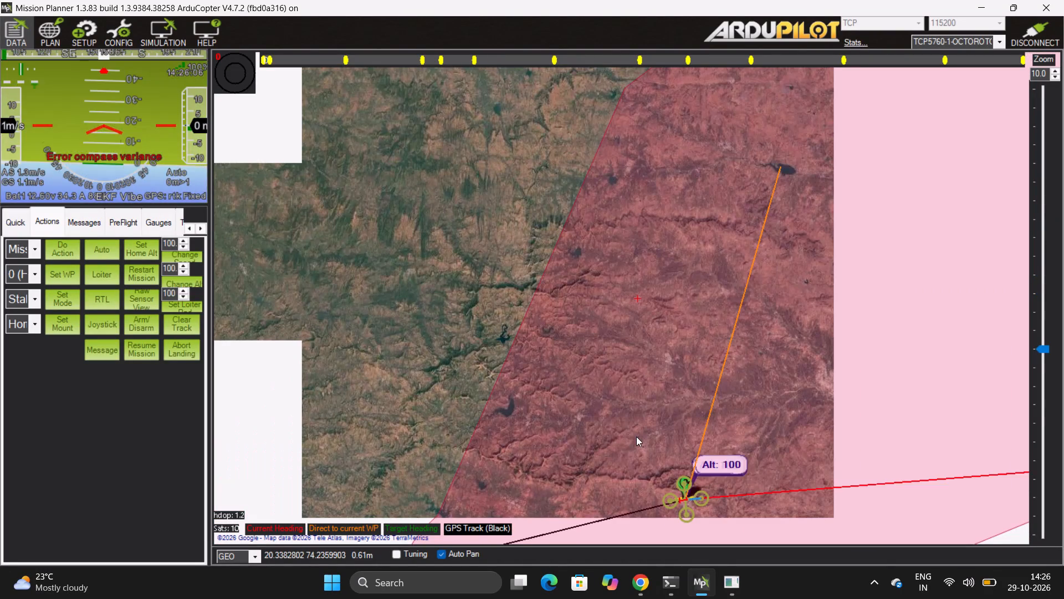
{"action": "scroll", "coordinate": [667, 440], "scroll_direction": "down", "scroll_amount": 1}
{"action": "scroll", "coordinate": [667, 440], "scroll_direction": "up", "scroll_amount": 2, "text": "ctrl"}
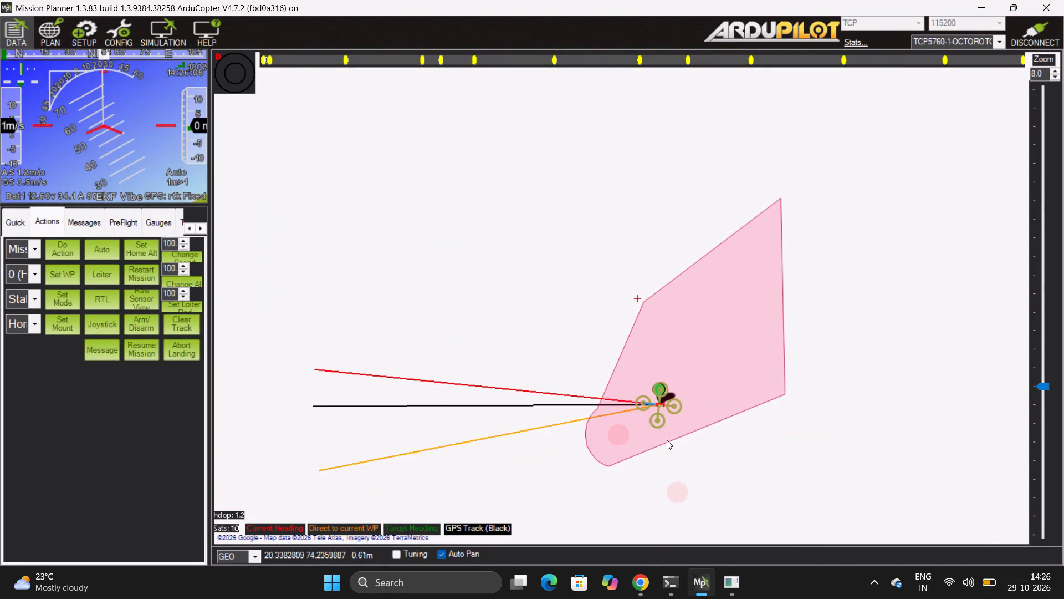
{"action": "scroll", "coordinate": [667, 440], "scroll_direction": "up", "scroll_amount": 3, "text": "ctrl"}
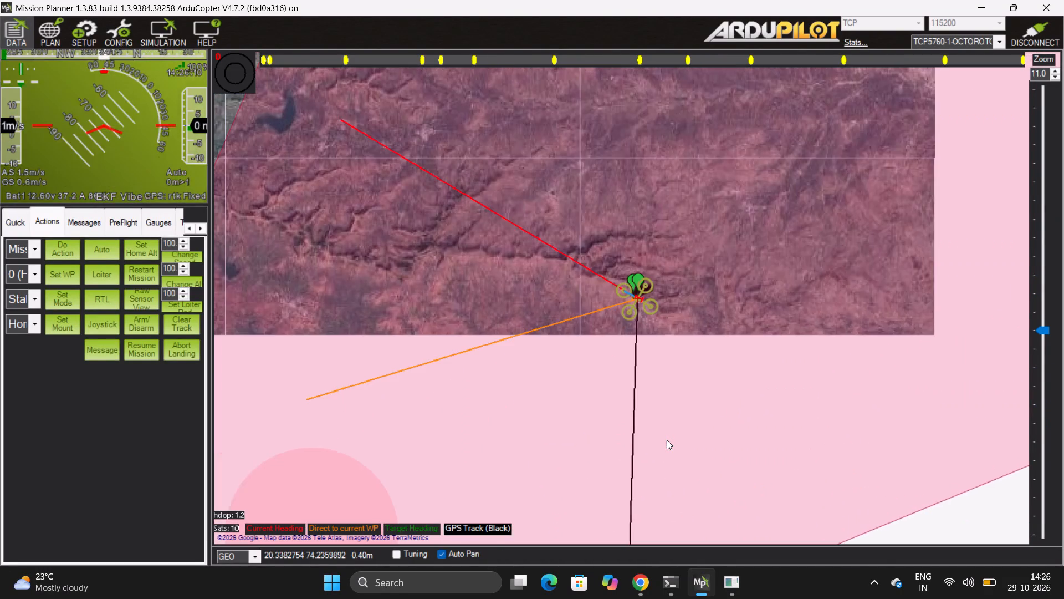
{"action": "scroll", "coordinate": [667, 440], "scroll_direction": "down", "scroll_amount": 1}
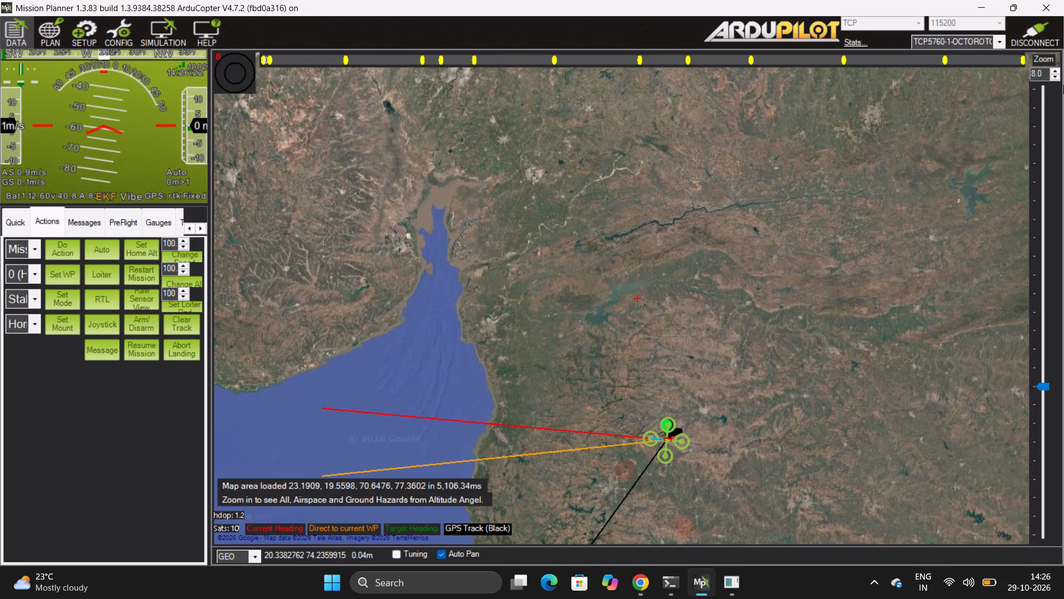
Close Mission Planner and the Google Chrome window behind it.
{"action": "left_click", "coordinate": [1052, 3]}
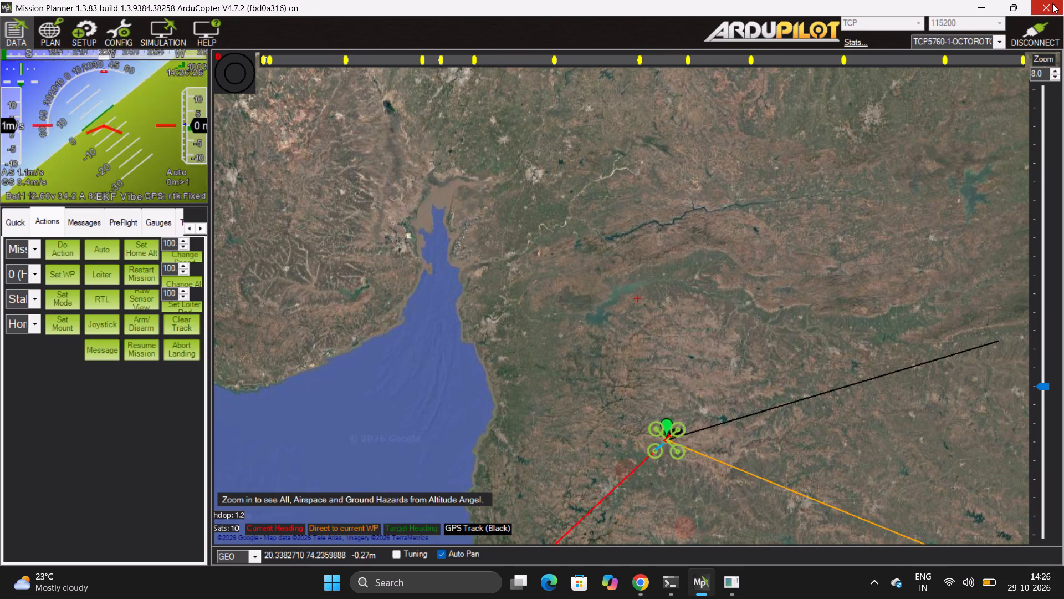
{"action": "left_click", "coordinate": [1052, 3]}
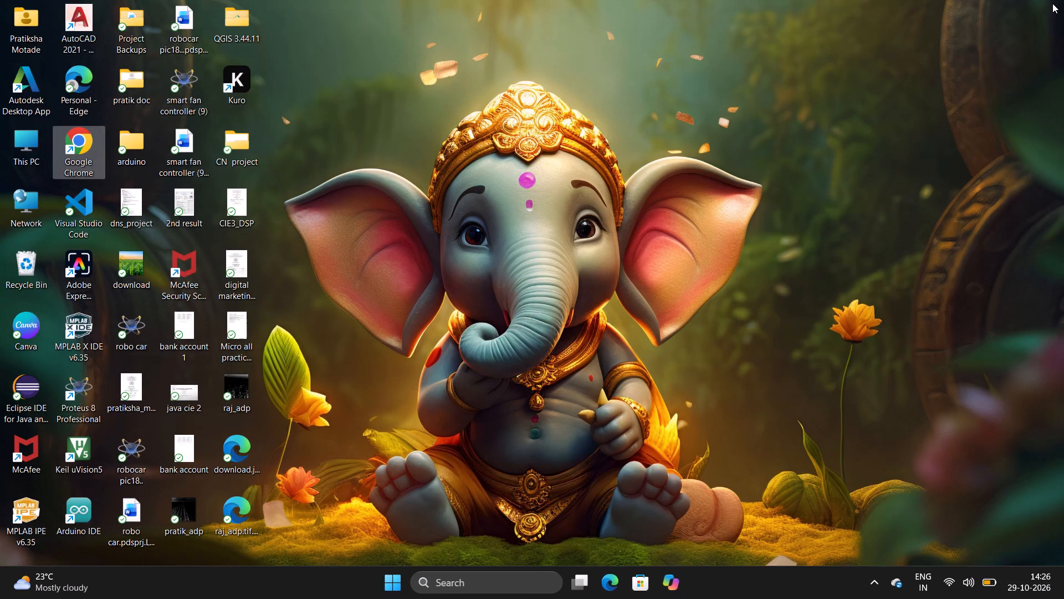
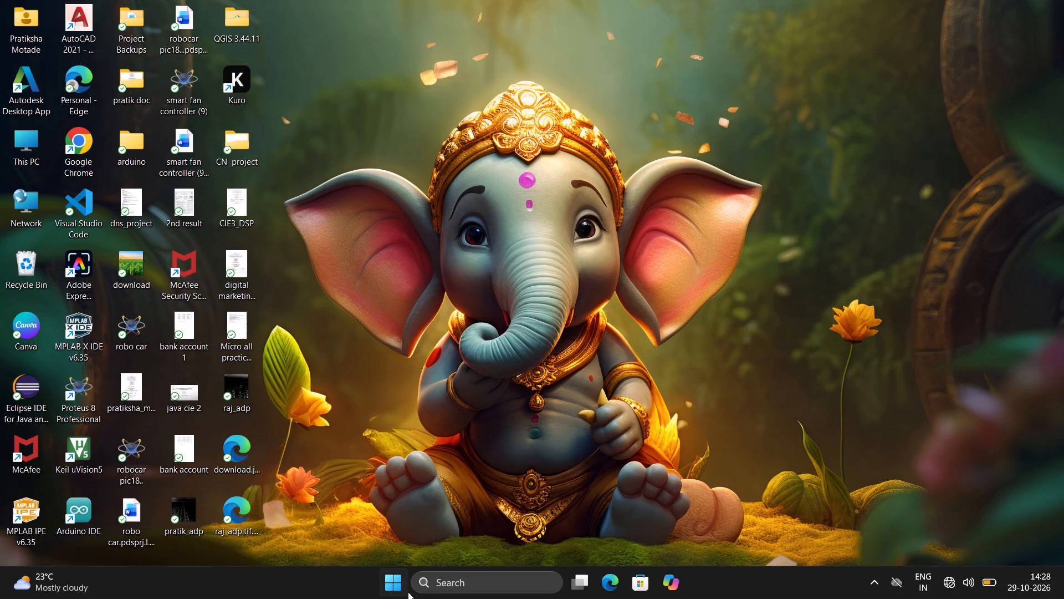
Launch Mission Planner again from the recent searches and bring up the flight planning map.
{"action": "left_click", "coordinate": [453, 576]}
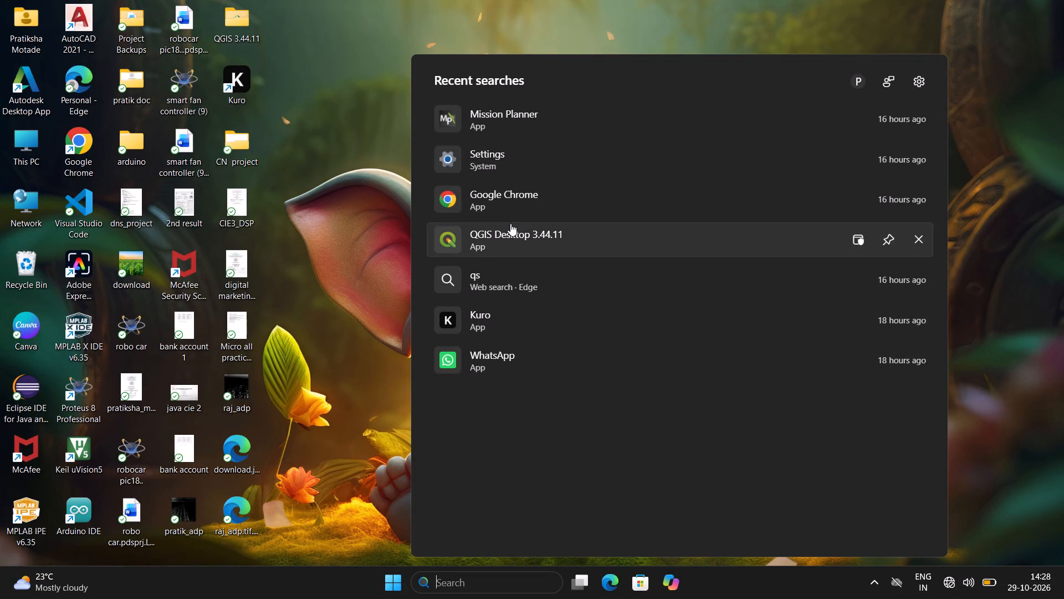
{"action": "double_click", "coordinate": [515, 122]}
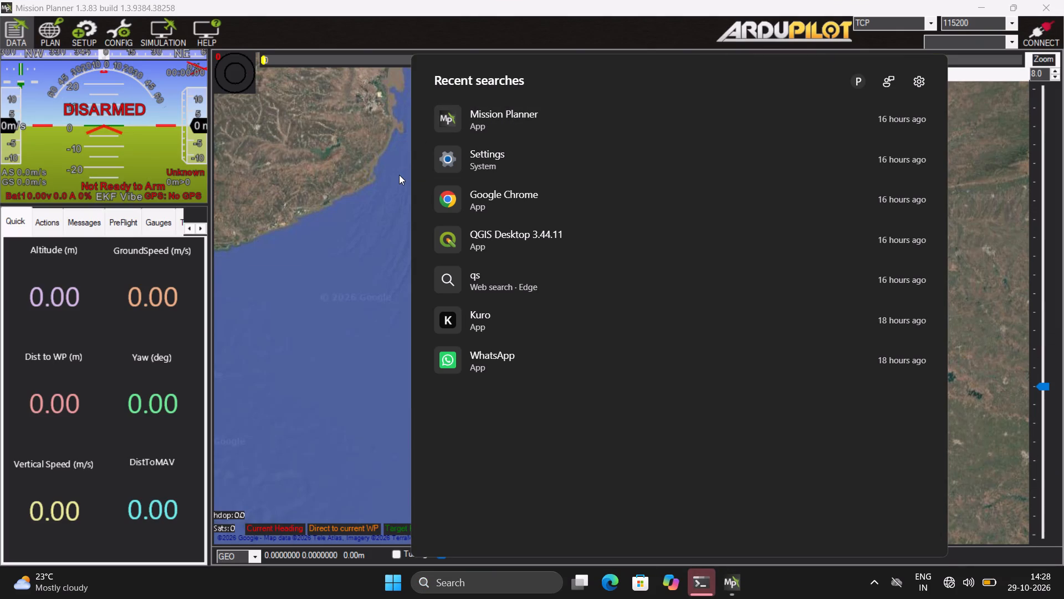
{"action": "left_click", "coordinate": [399, 175]}
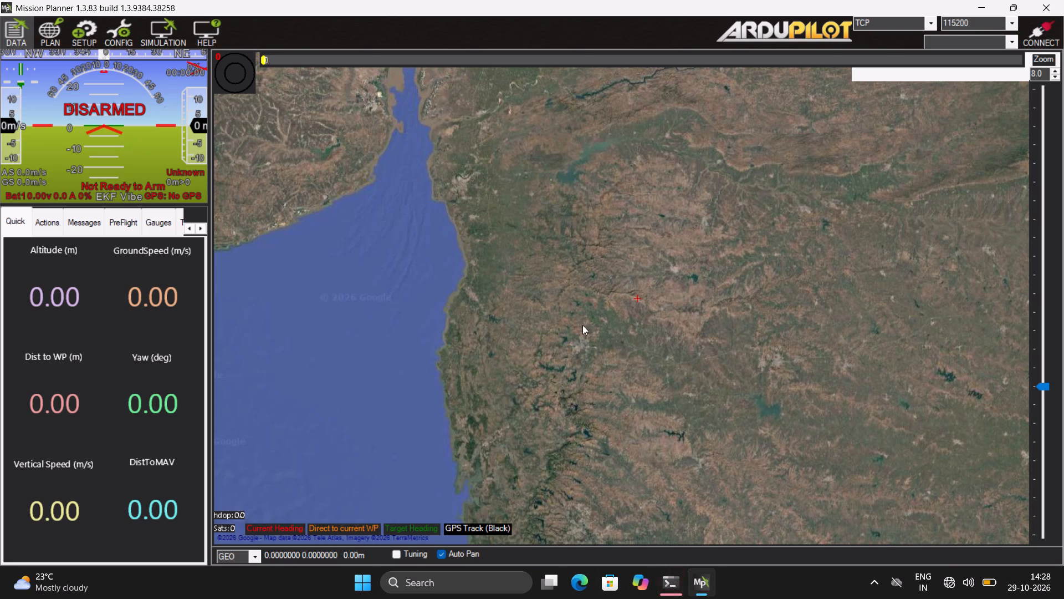
{"action": "left_click", "coordinate": [50, 40]}
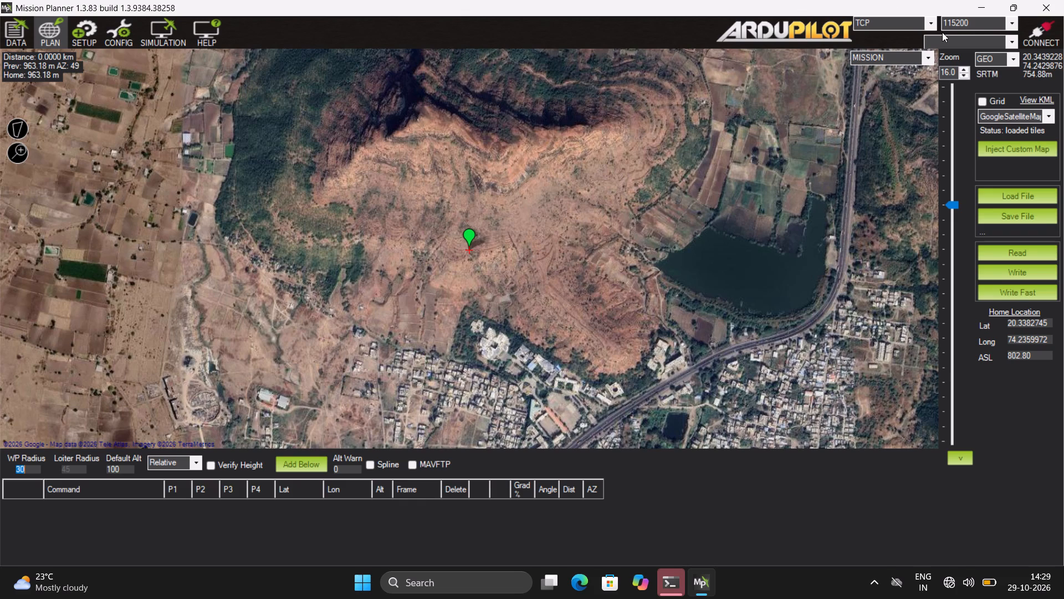
Close Mission Planner to return to the desktop.
{"action": "left_click", "coordinate": [1044, 2]}
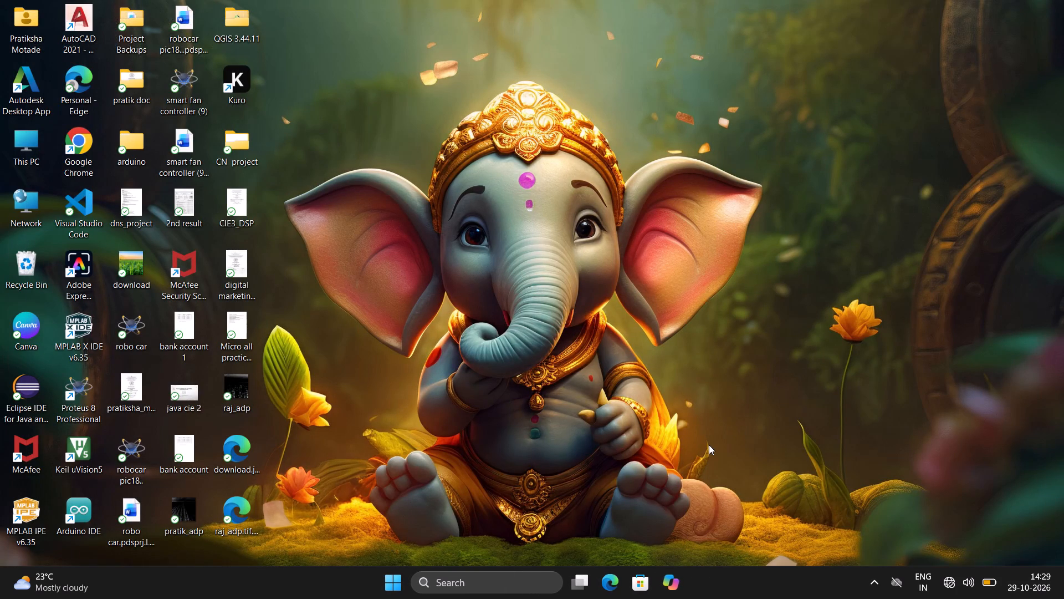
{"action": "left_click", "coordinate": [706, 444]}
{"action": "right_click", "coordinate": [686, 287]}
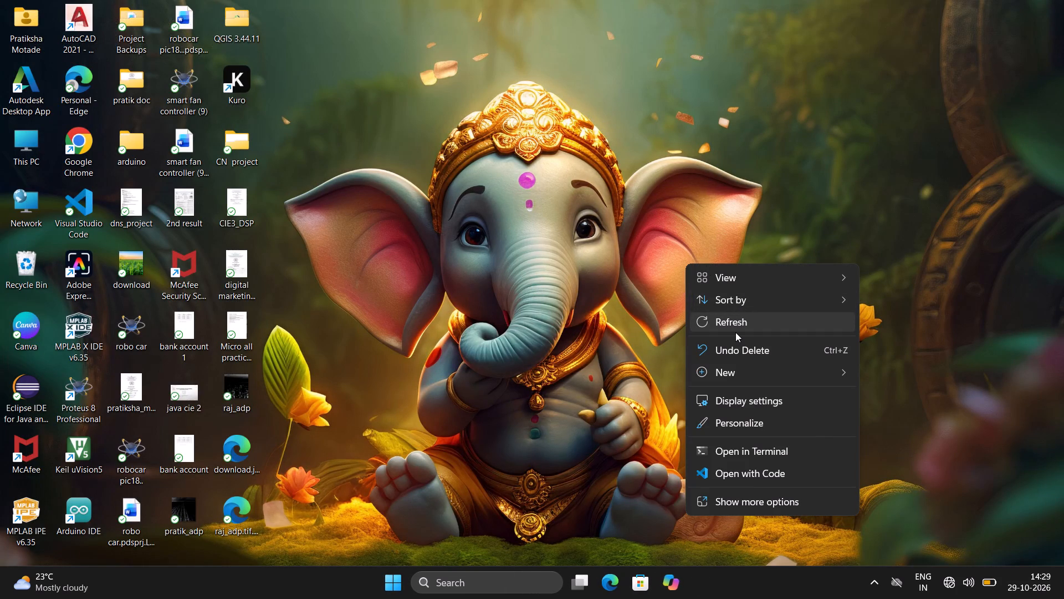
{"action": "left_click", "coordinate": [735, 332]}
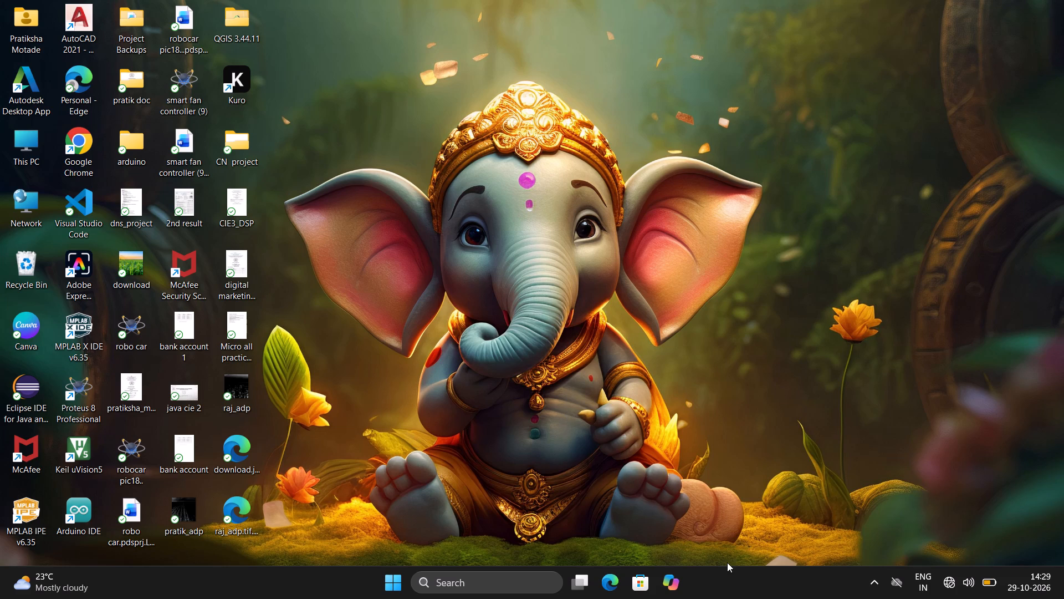
Connect the computer to the Vivo T1 pro Wi-Fi network and return to the desktop.
{"action": "left_click", "coordinate": [952, 581]}
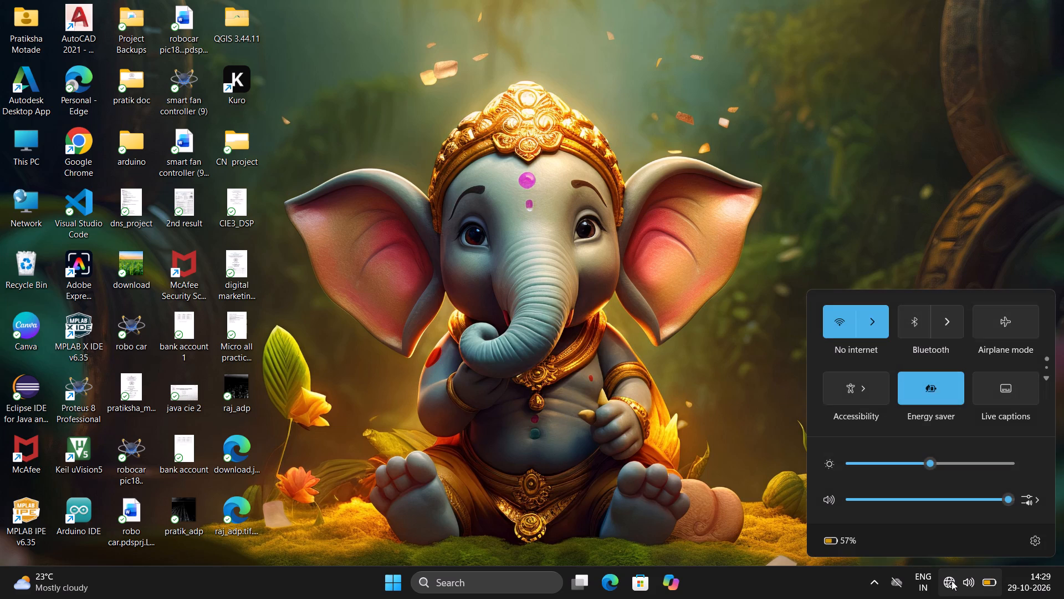
{"action": "left_click", "coordinate": [868, 324]}
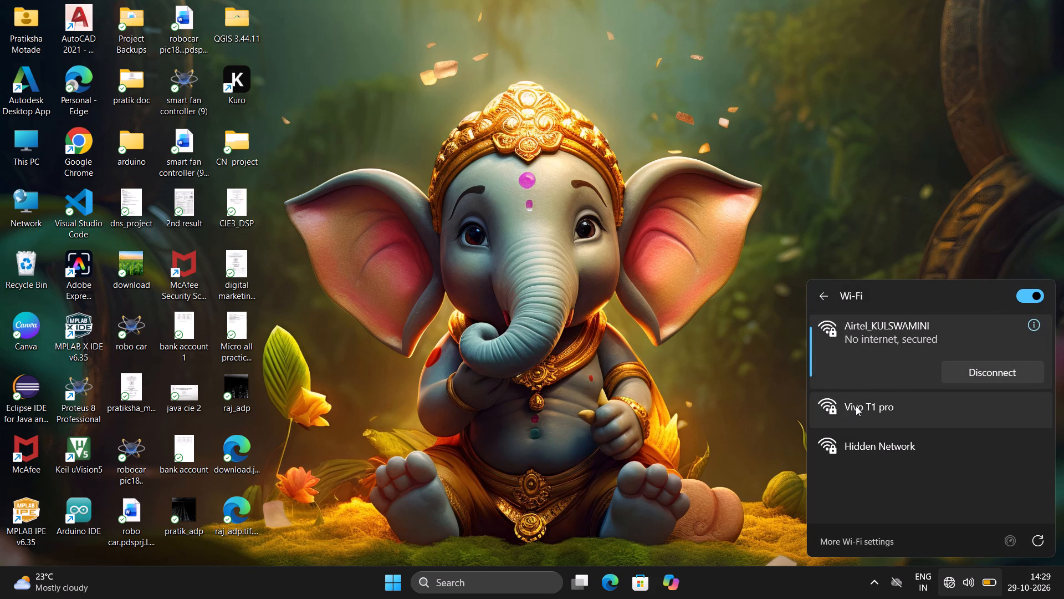
{"action": "left_click", "coordinate": [856, 406]}
{"action": "left_click", "coordinate": [991, 433]}
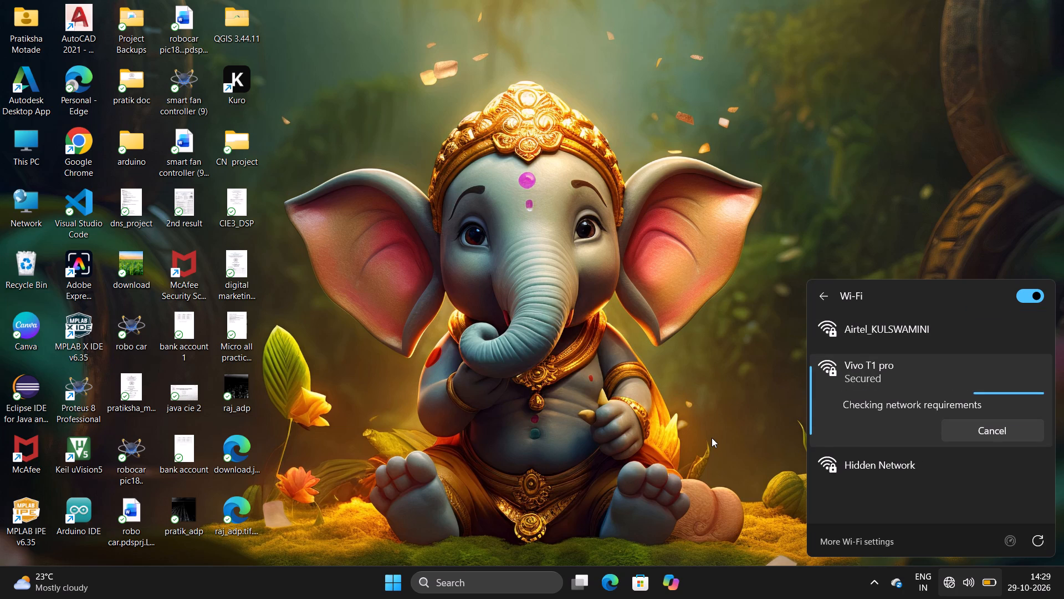
{"action": "left_click", "coordinate": [745, 373]}
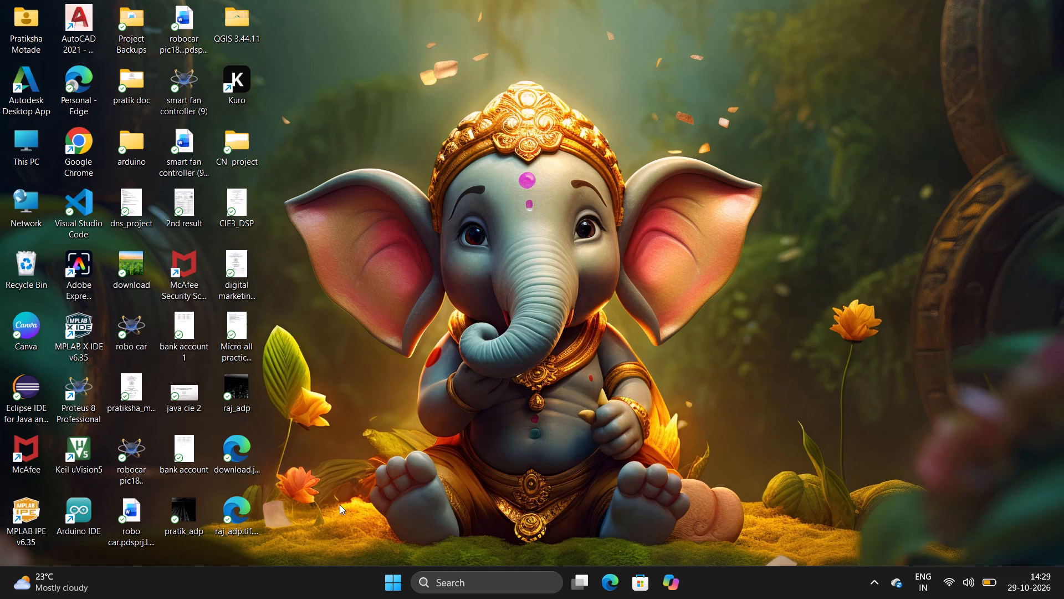
Launch the Kuro application from its desktop shortcut.
{"action": "double_click", "coordinate": [242, 85]}
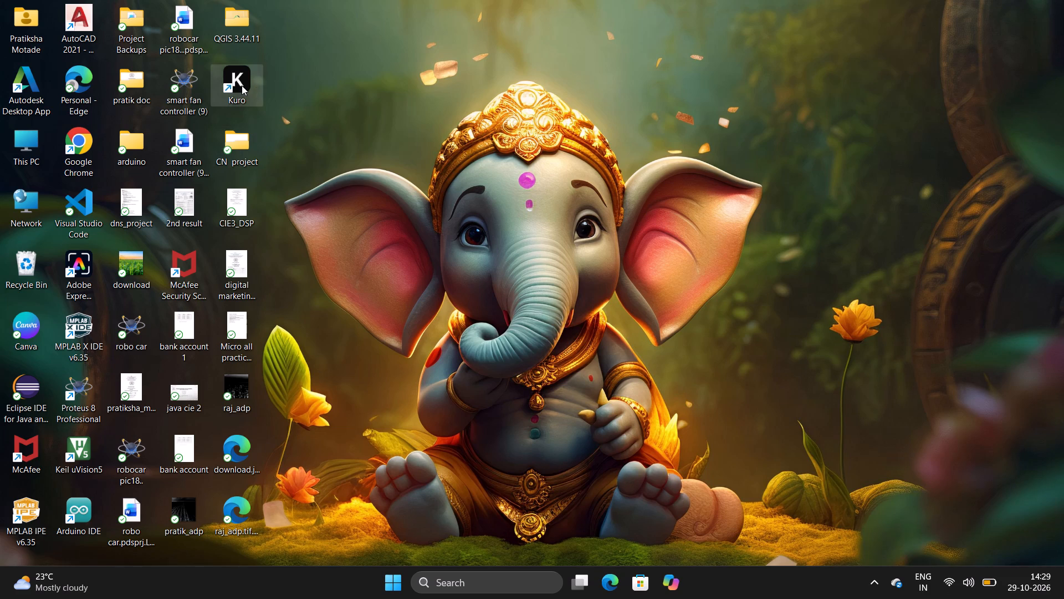